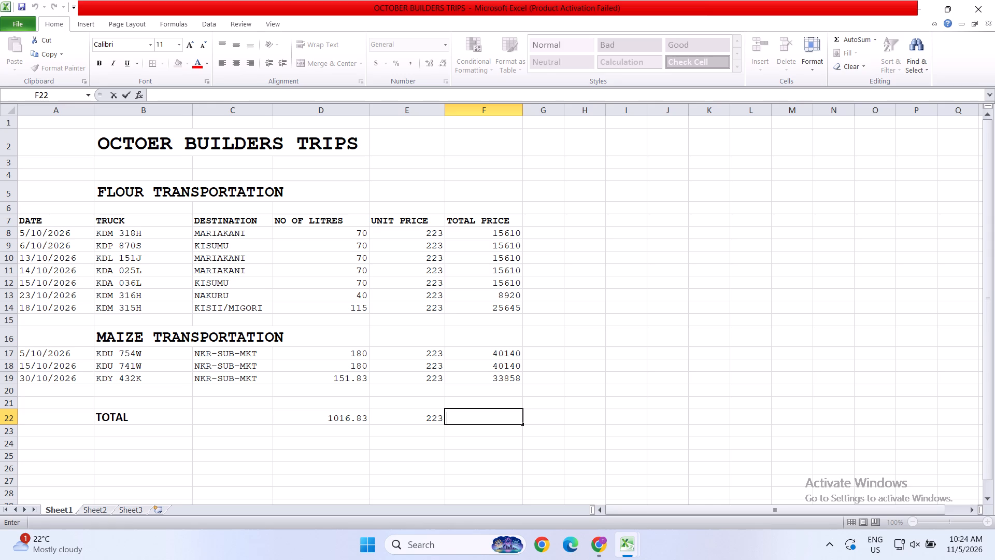
# Switch to Chrome and bring up a new tab ready for a Google search.
pyautogui.click(593, 538)
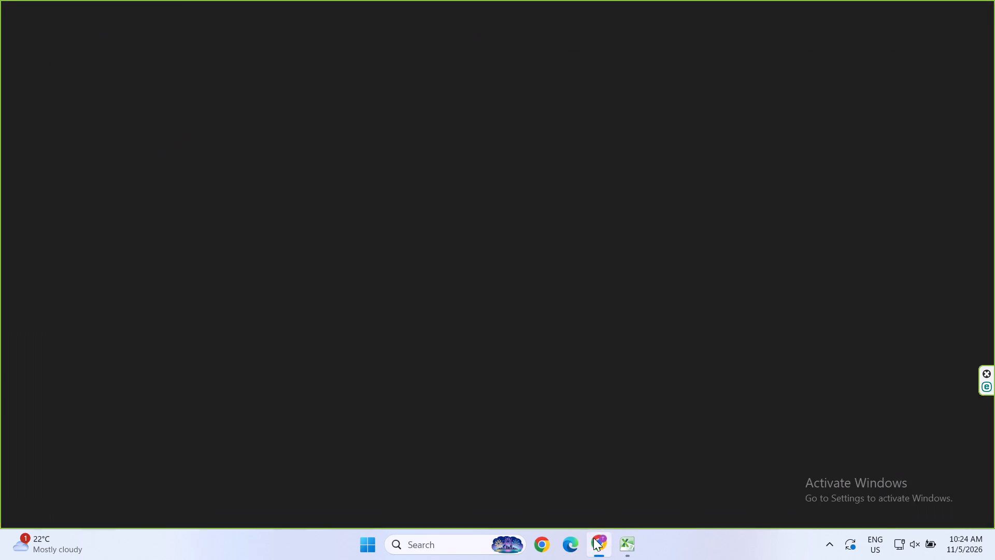
pyautogui.click(656, 8)
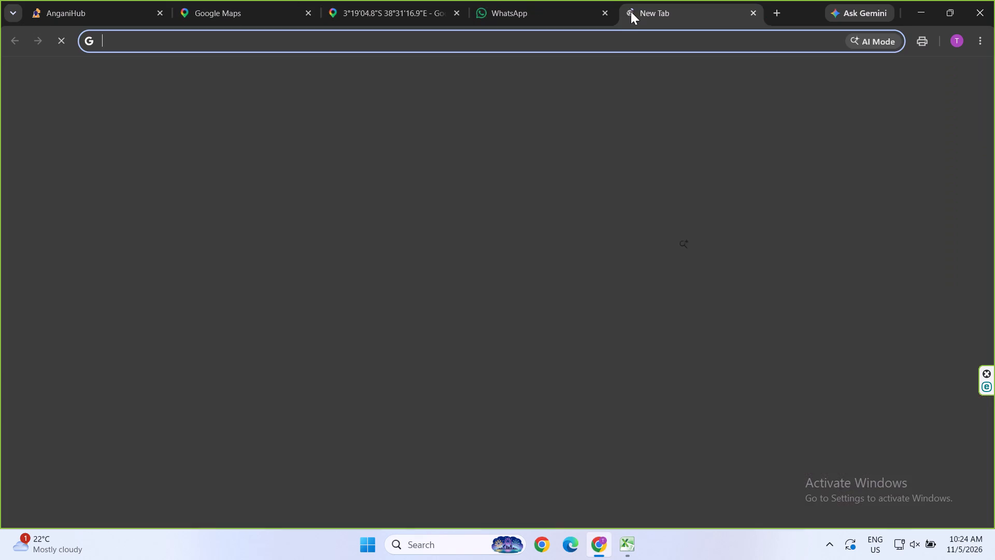
pyautogui.click(385, 242)
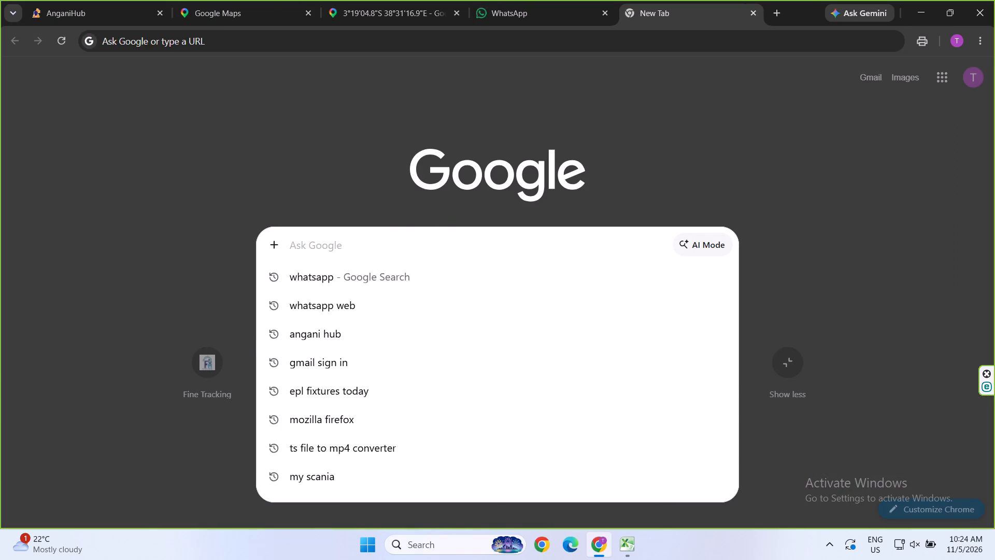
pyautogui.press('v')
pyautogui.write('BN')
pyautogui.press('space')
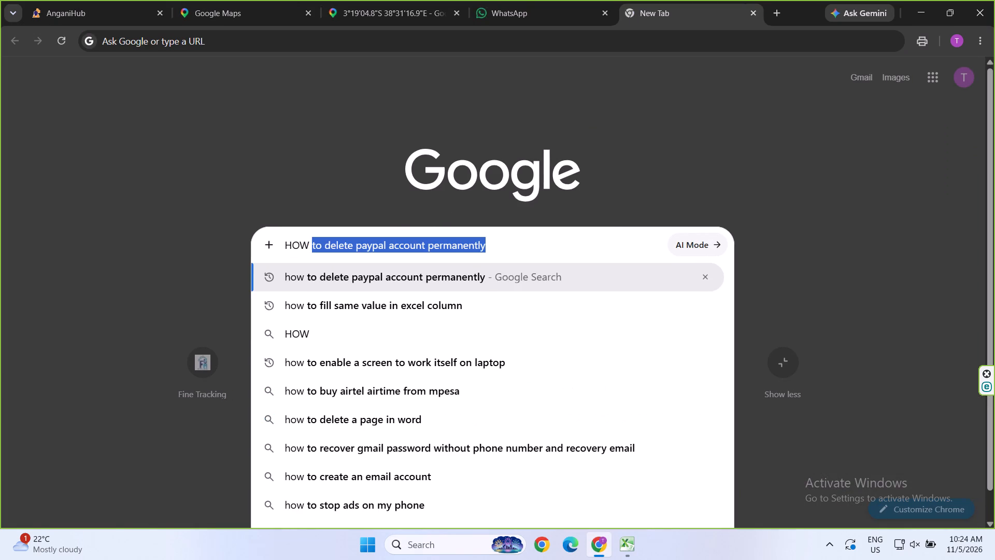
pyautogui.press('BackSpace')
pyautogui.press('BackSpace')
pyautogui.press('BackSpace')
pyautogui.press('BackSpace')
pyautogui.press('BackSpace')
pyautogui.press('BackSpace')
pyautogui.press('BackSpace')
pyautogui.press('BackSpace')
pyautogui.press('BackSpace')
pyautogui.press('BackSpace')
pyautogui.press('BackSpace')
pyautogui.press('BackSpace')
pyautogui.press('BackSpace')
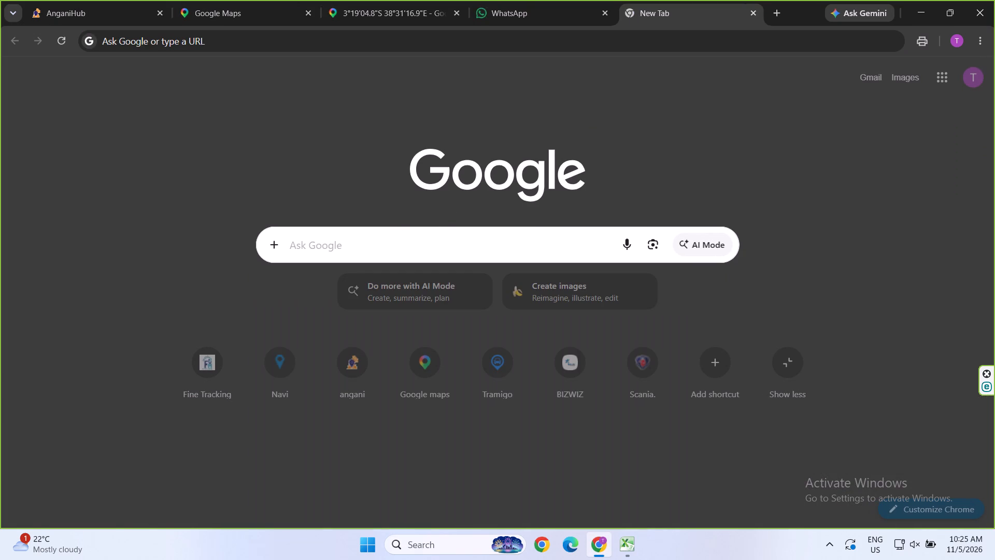
# Search Google for "how to sum a column in excel" and read the AutoSum and SUM formula methods.
pyautogui.press('m')
pyautogui.write(',.')
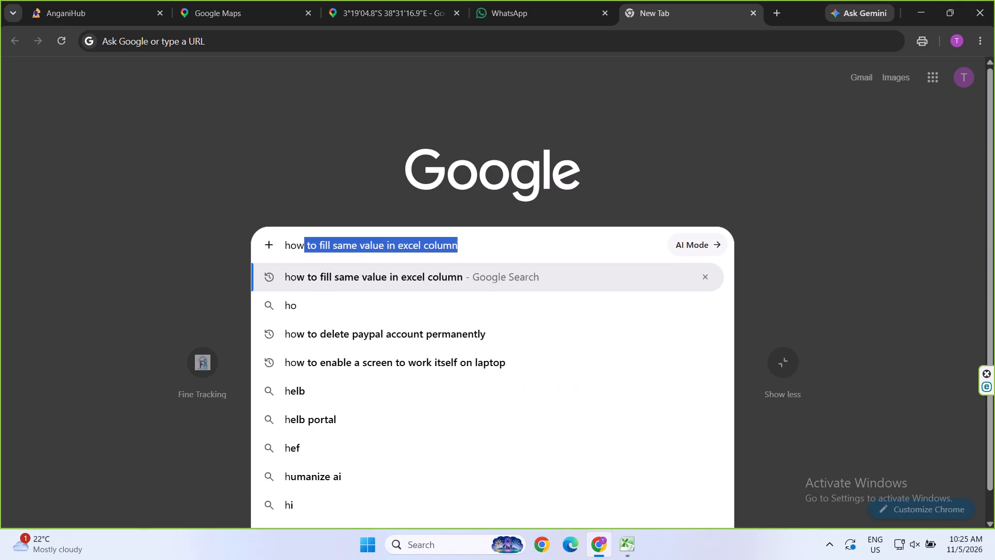
pyautogui.write('/1')
pyautogui.press('space')
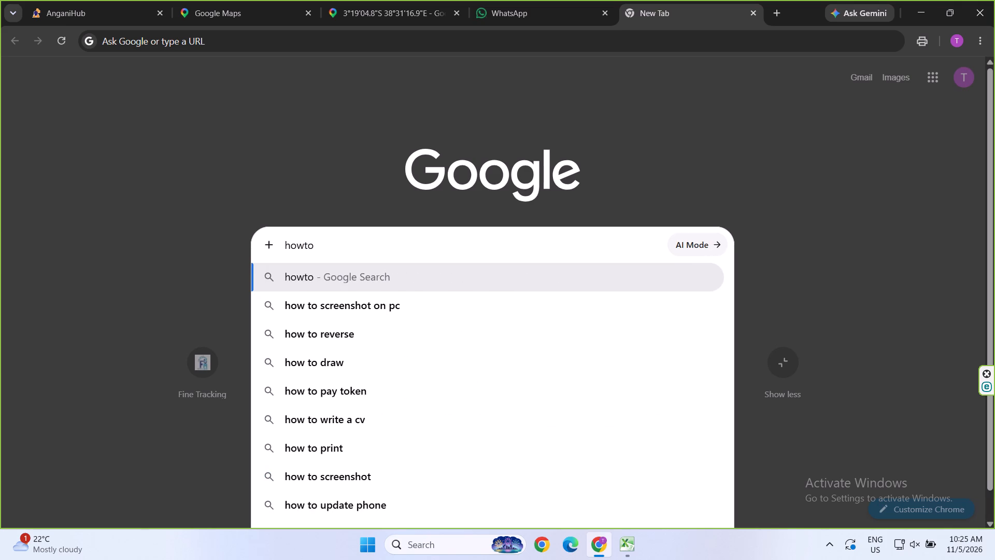
pyautogui.press('BackSpace')
pyautogui.press('BackSpace')
pyautogui.press('BackSpace')
pyautogui.press('space')
pyautogui.write('23')
pyautogui.press('space')
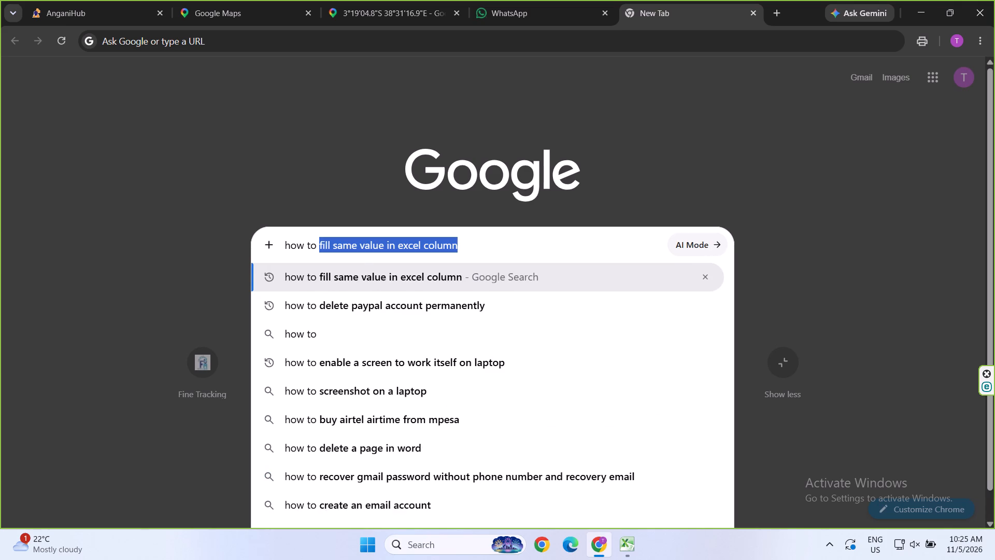
pyautogui.write('4567')
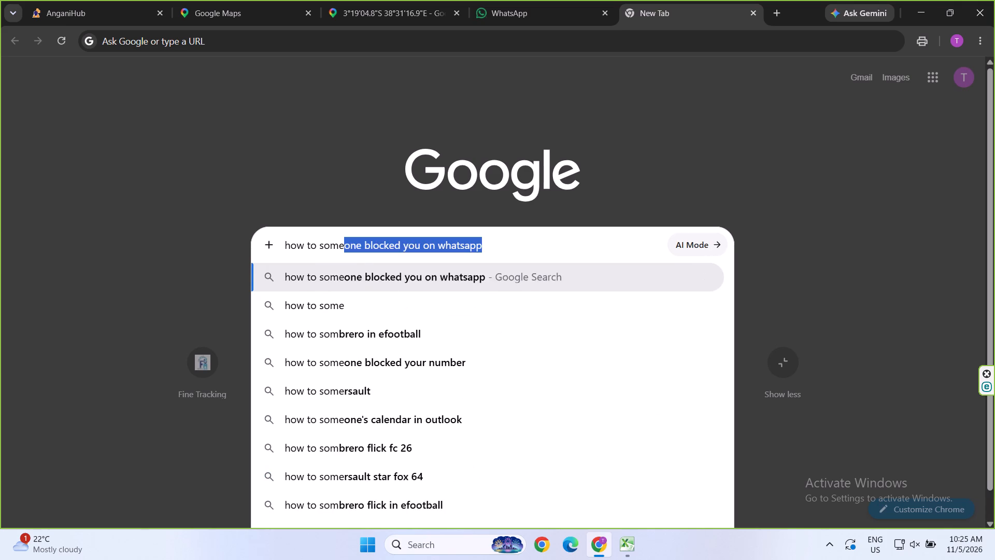
pyautogui.press('space')
pyautogui.press('BackSpace')
pyautogui.press('BackSpace')
pyautogui.press('BackSpace')
pyautogui.press('BackSpace')
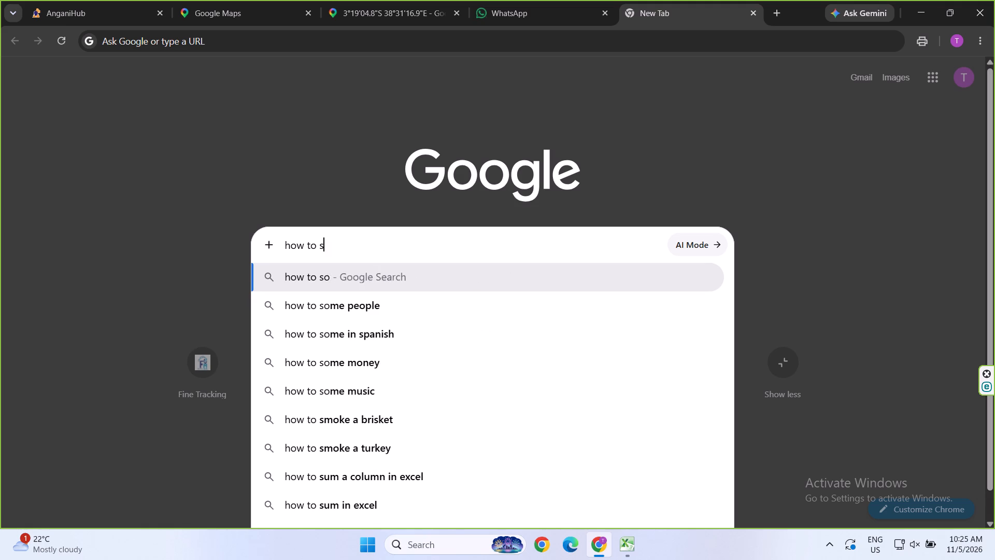
pyautogui.write('89')
pyautogui.press('space')
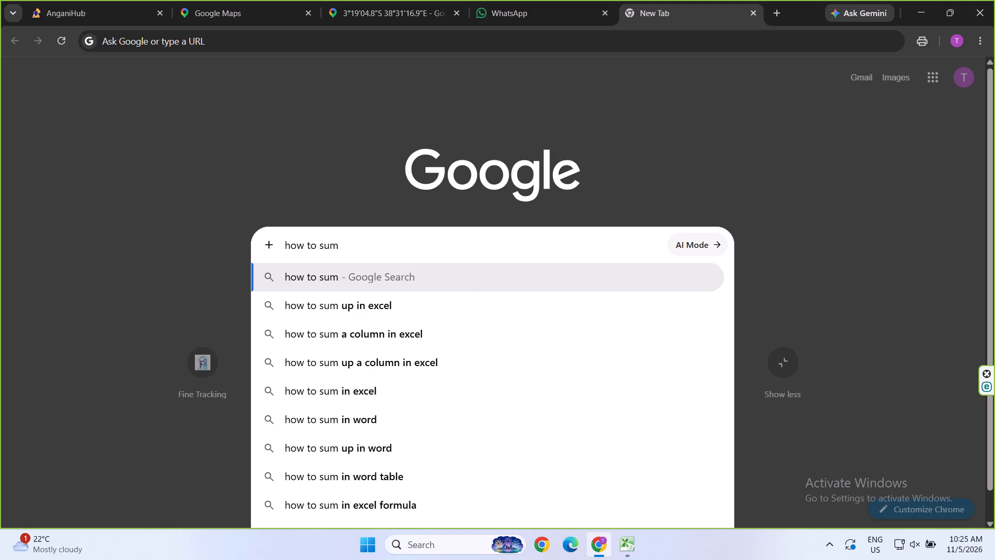
pyautogui.click(394, 337)
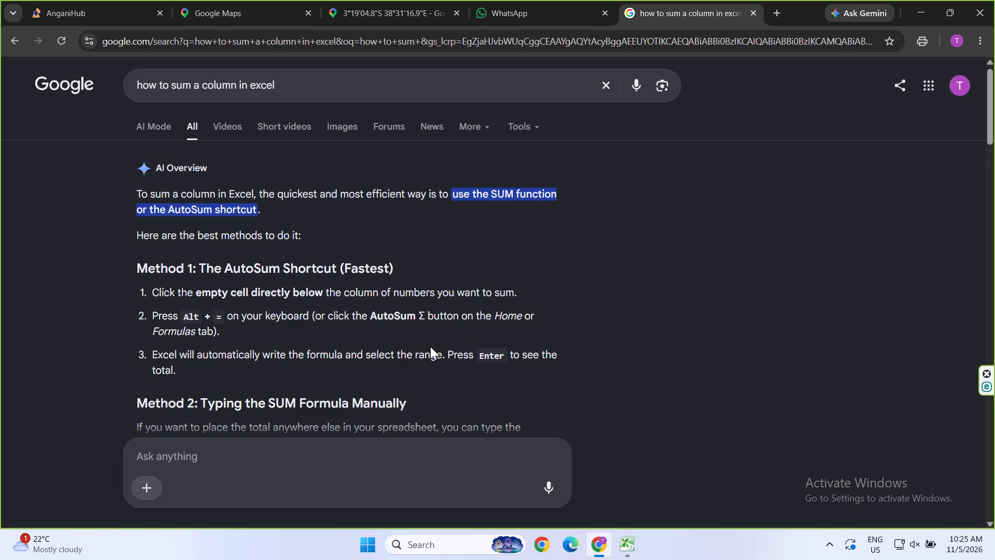
pyautogui.scroll(-2, 428, 346)
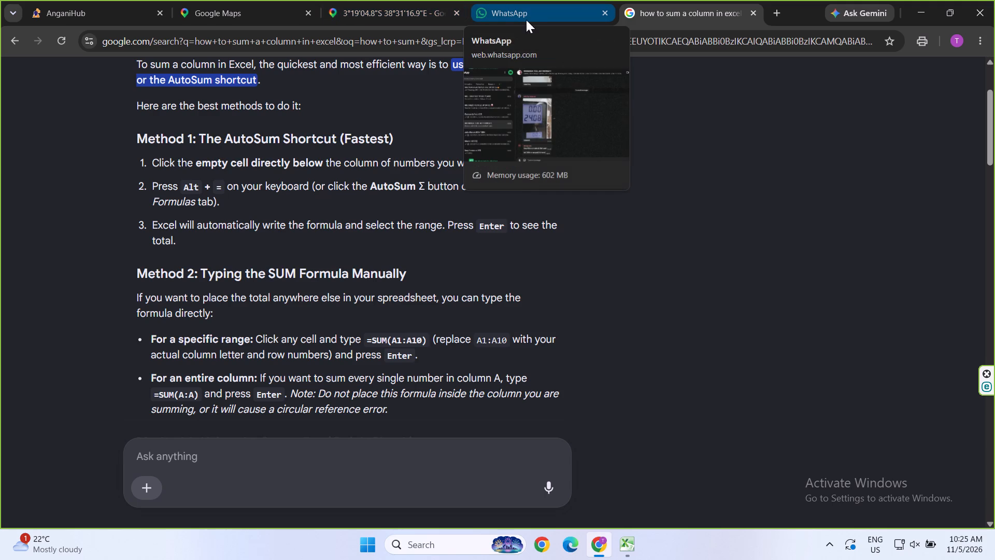
# Return to the OCTOBER BUILDERS TRIPS workbook in Excel and open cell F22, the TOTAL row's total price, for editing.
pyautogui.click(627, 549)
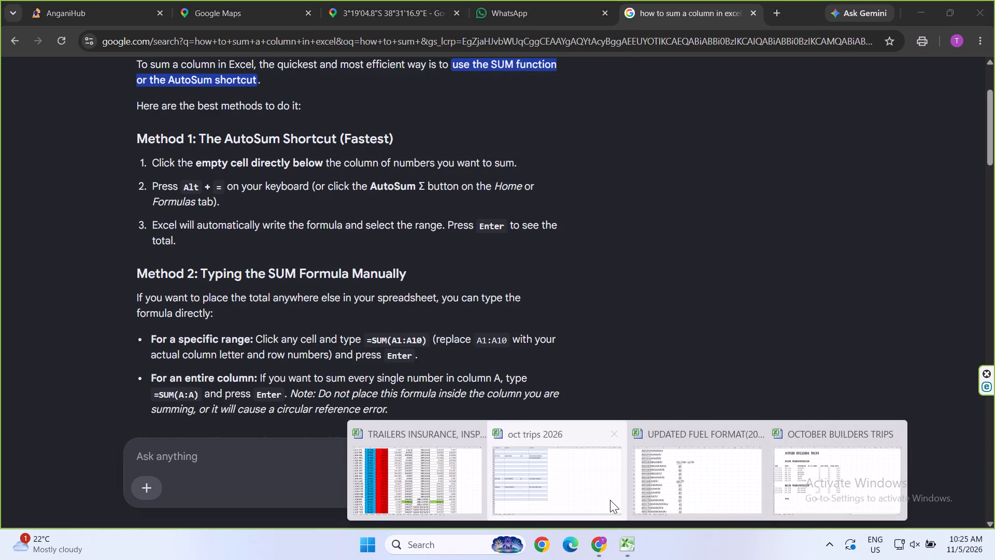
pyautogui.click(834, 478)
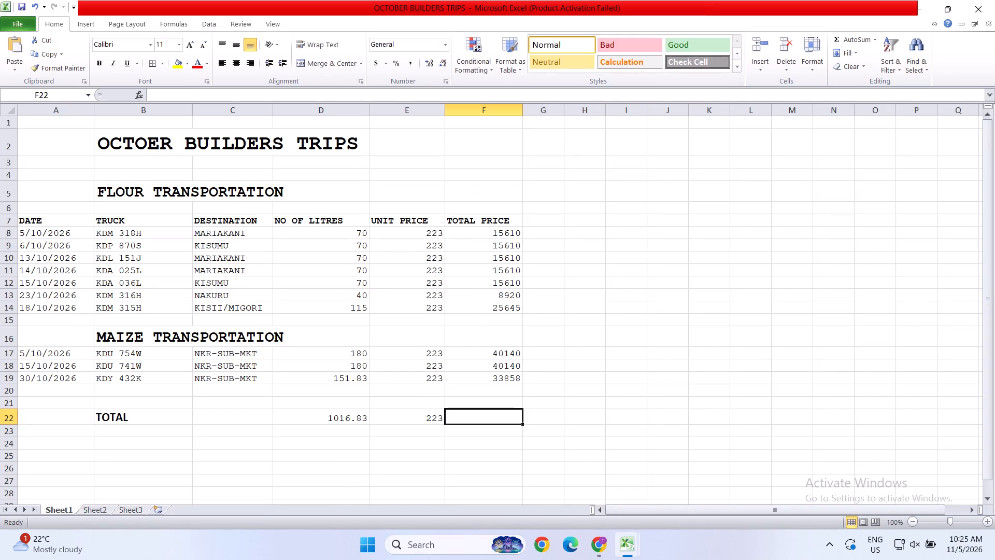
pyautogui.doubleClick(477, 415)
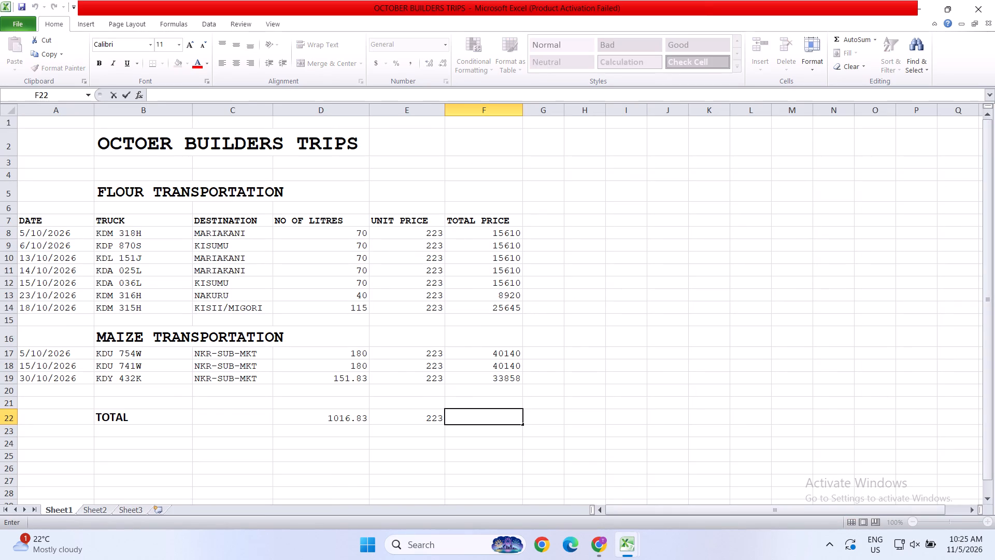
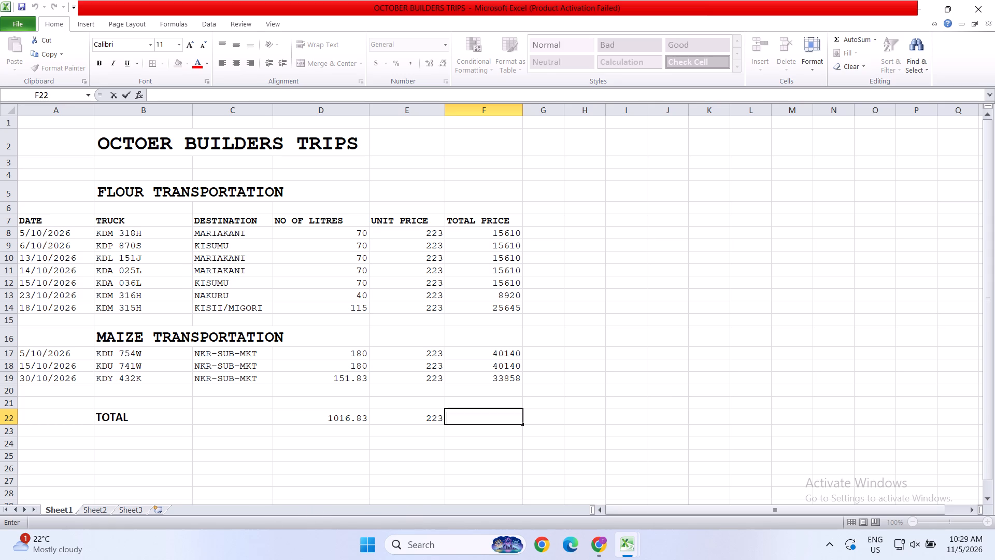
# Recheck the SUM formula instructions in the Chrome search results and return to the Excel workbook.
pyautogui.hotkey('alt', 'Tab')
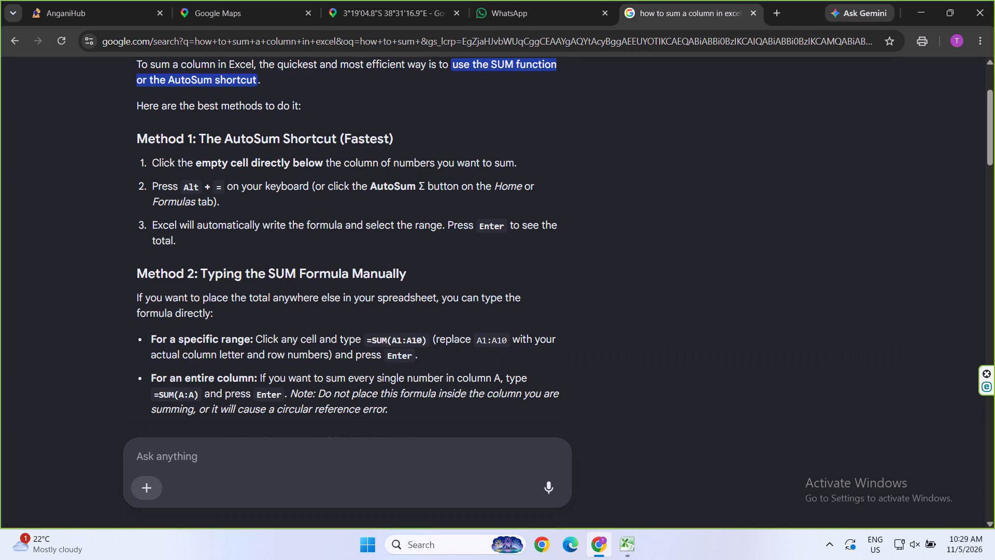
pyautogui.hotkey('alt', 'Tab')
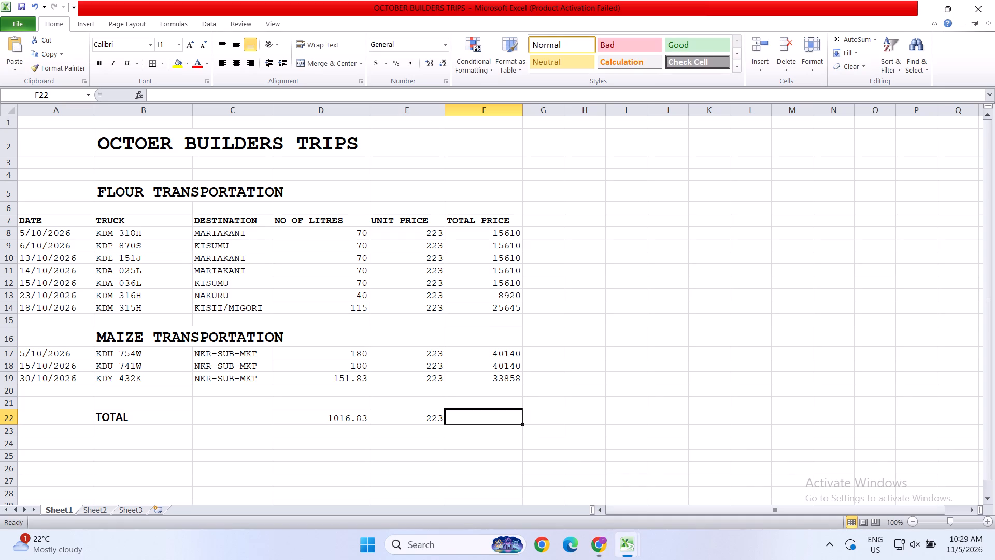
pyautogui.hotkey('alt', 'Tab')
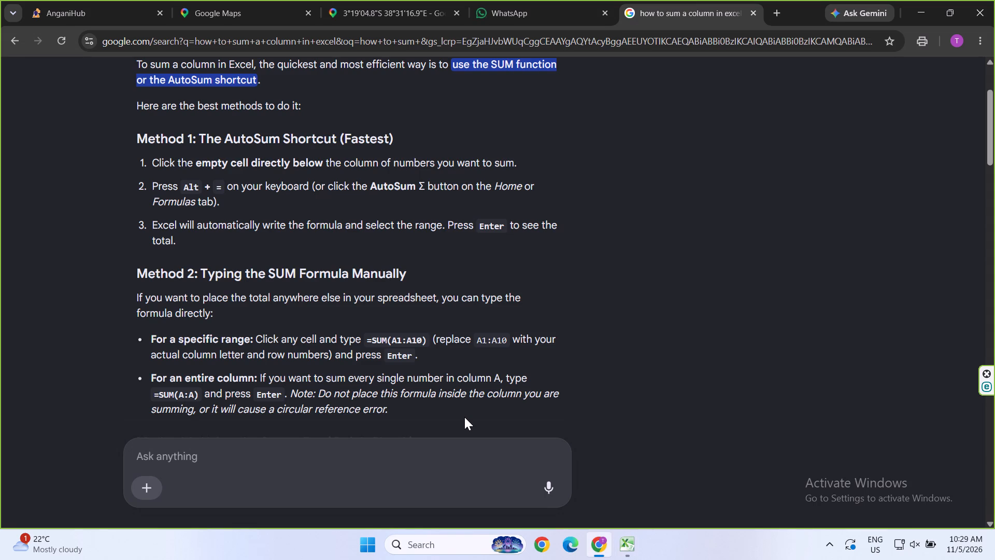
pyautogui.hotkey('alt', 'Tab')
# Enter the formula =sum(f8:f19) in cell F22 to total the TOTAL PRICE column.
pyautogui.doubleClick(470, 418)
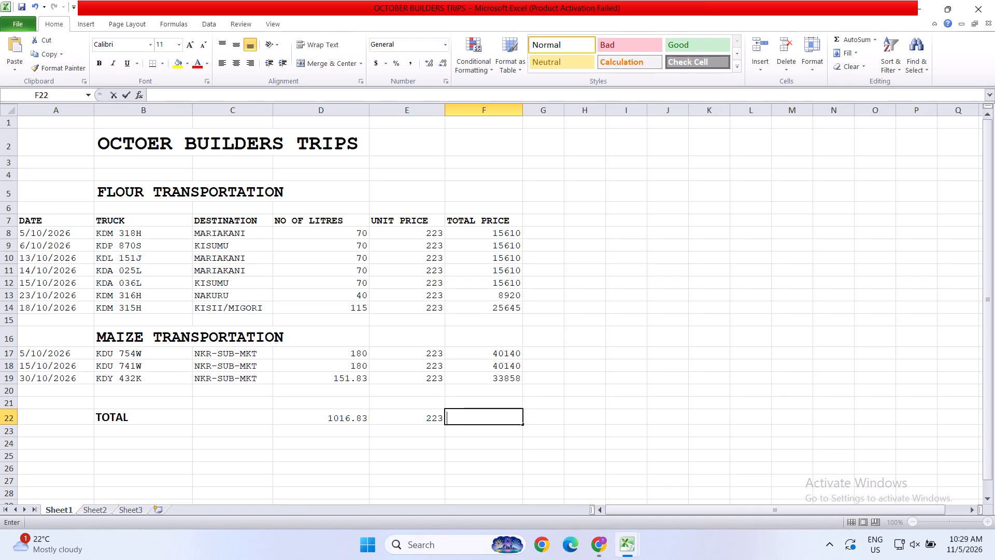
pyautogui.press('=')
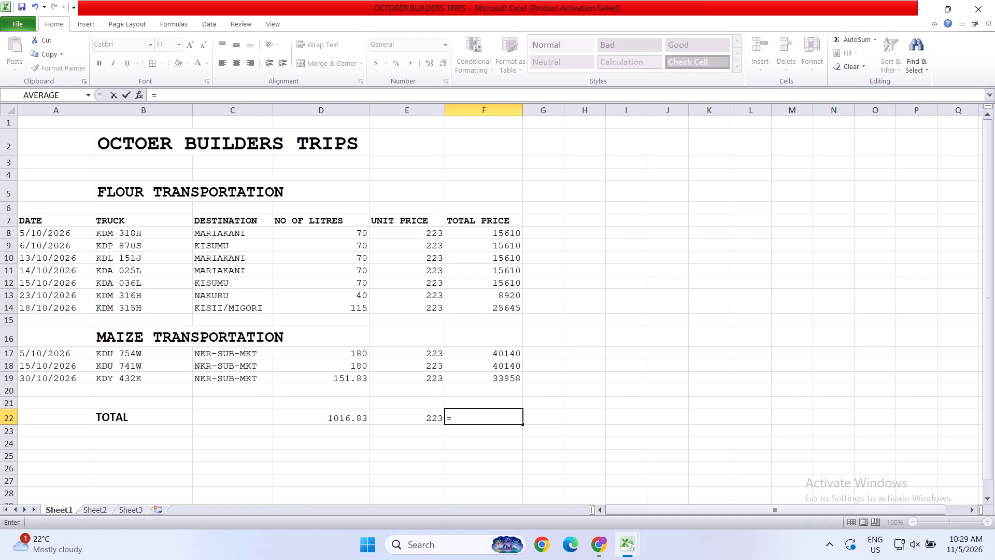
pyautogui.write('sum')
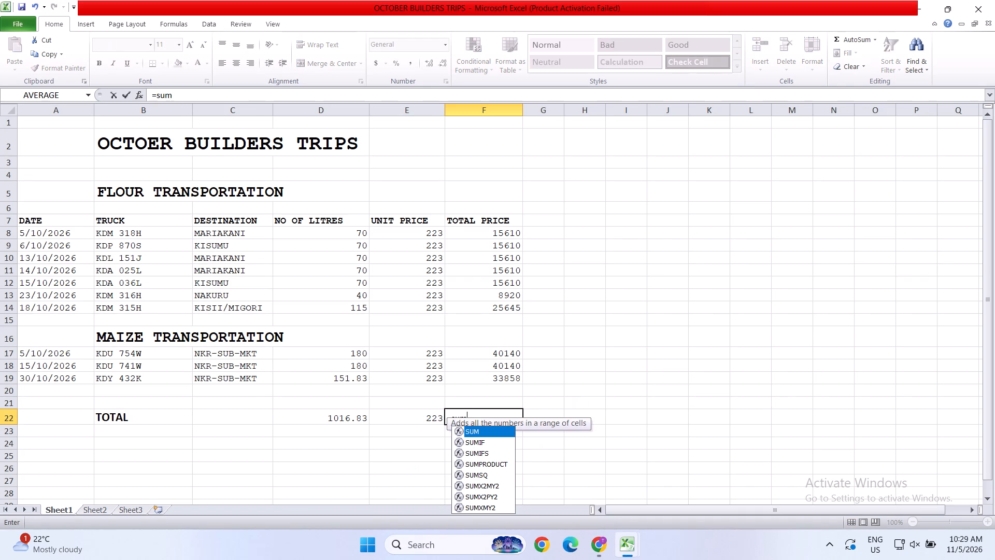
pyautogui.hotkey('shift', '(')
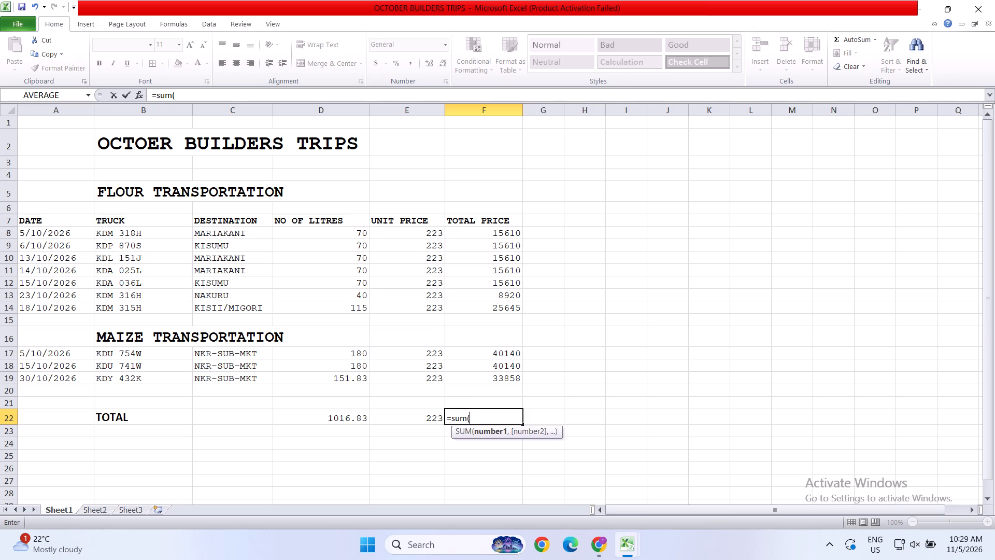
pyautogui.write('f8')
pyautogui.hotkey('shift', ':')
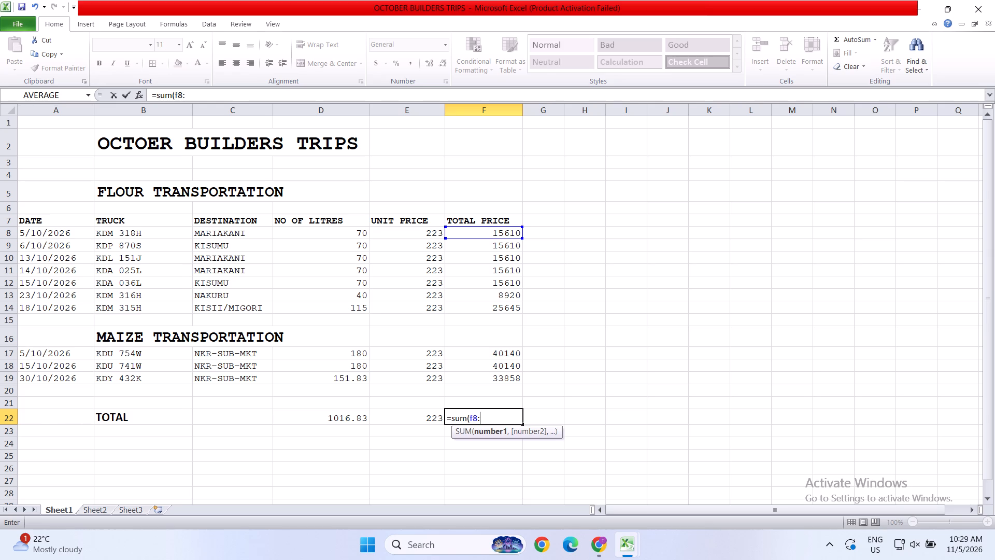
pyautogui.press('f')
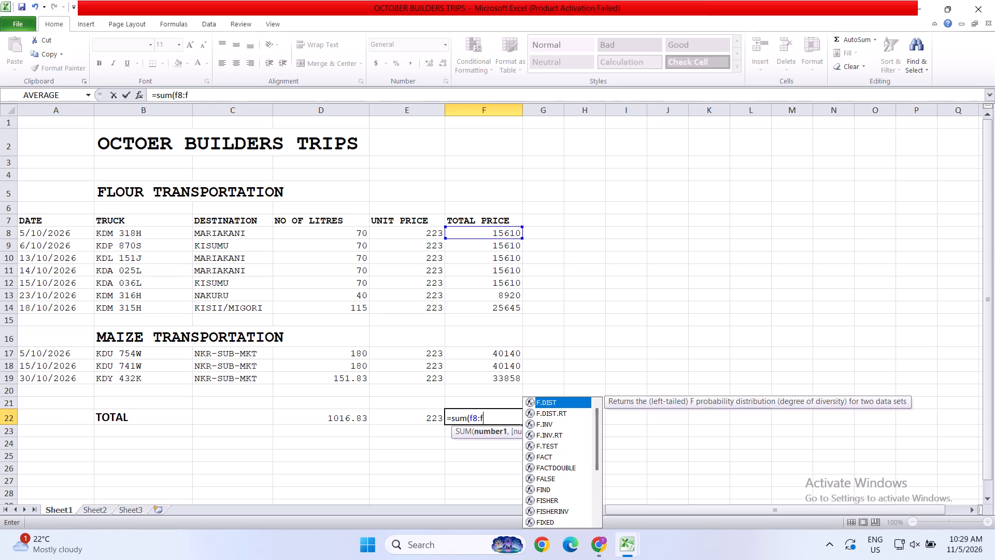
pyautogui.write('19')
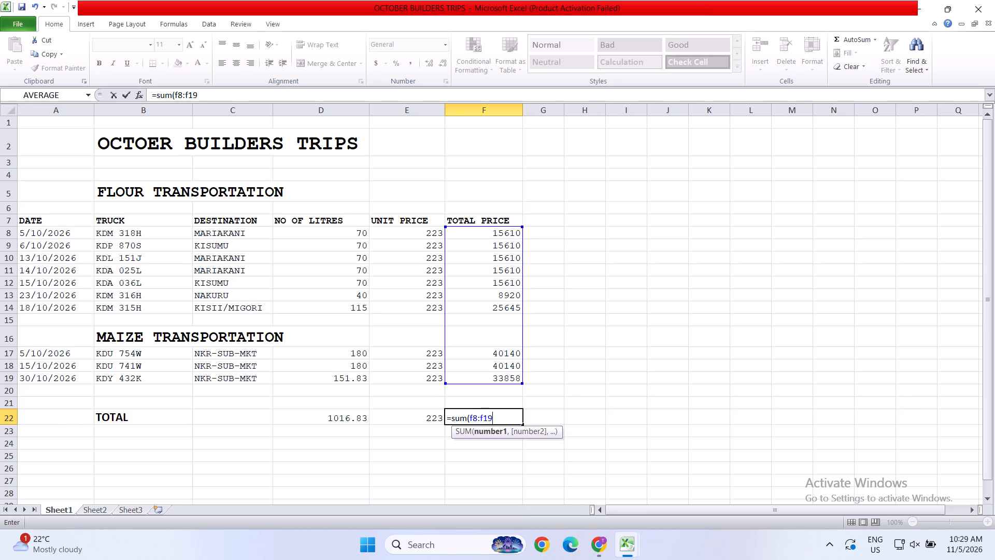
pyautogui.hotkey('shift', ')')
pyautogui.press('Return')
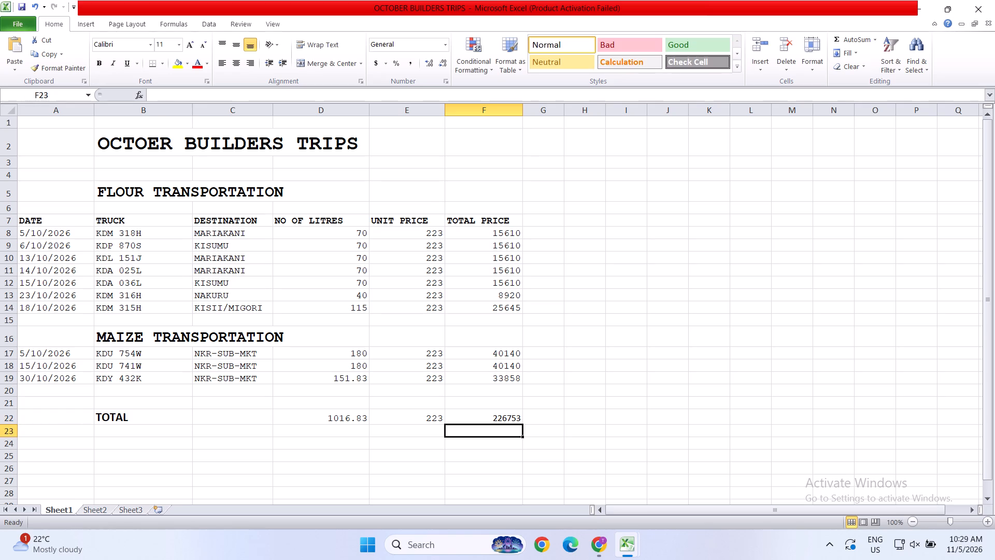
pyautogui.click(498, 470)
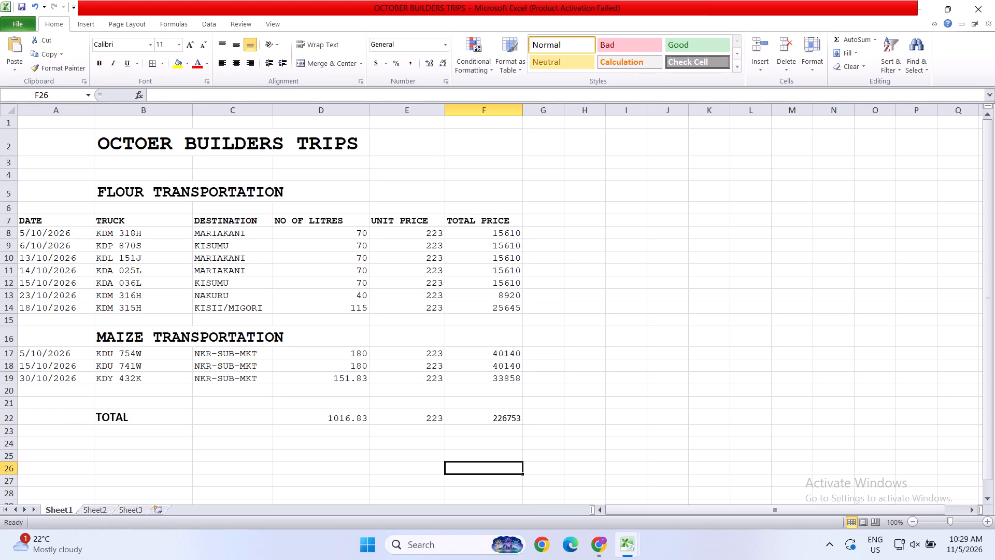
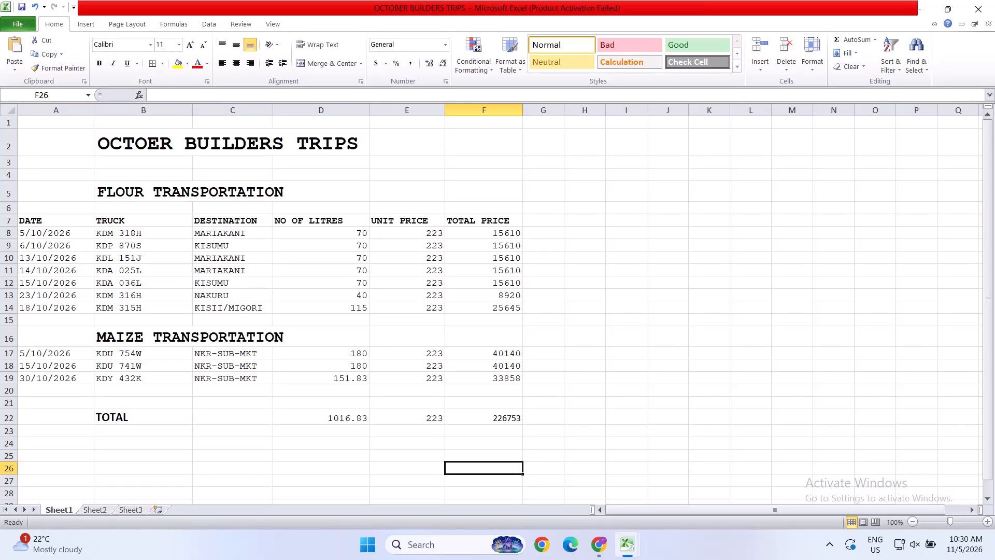
# Set the TOTAL PRICE of the 30/10/2026 maize trip in F19 to 33858.09 and check the total formula in F22.
pyautogui.doubleClick(520, 380)
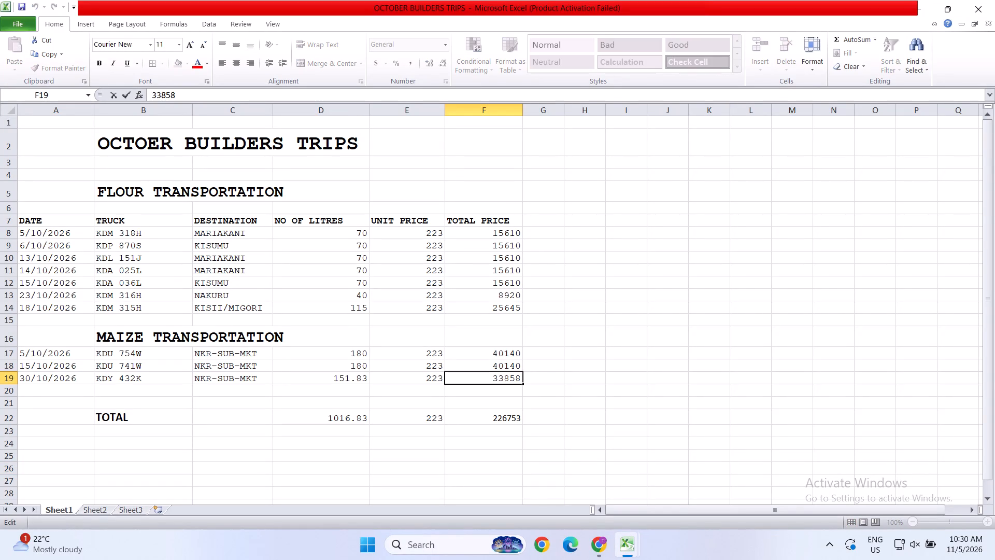
pyautogui.press('.')
pyautogui.write('09')
pyautogui.doubleClick(519, 418)
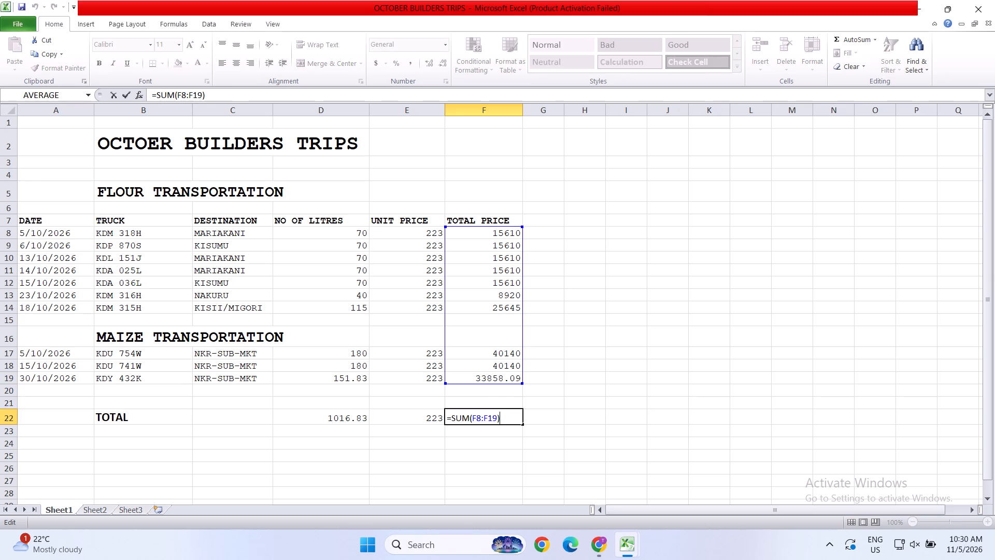
pyautogui.press('Return')
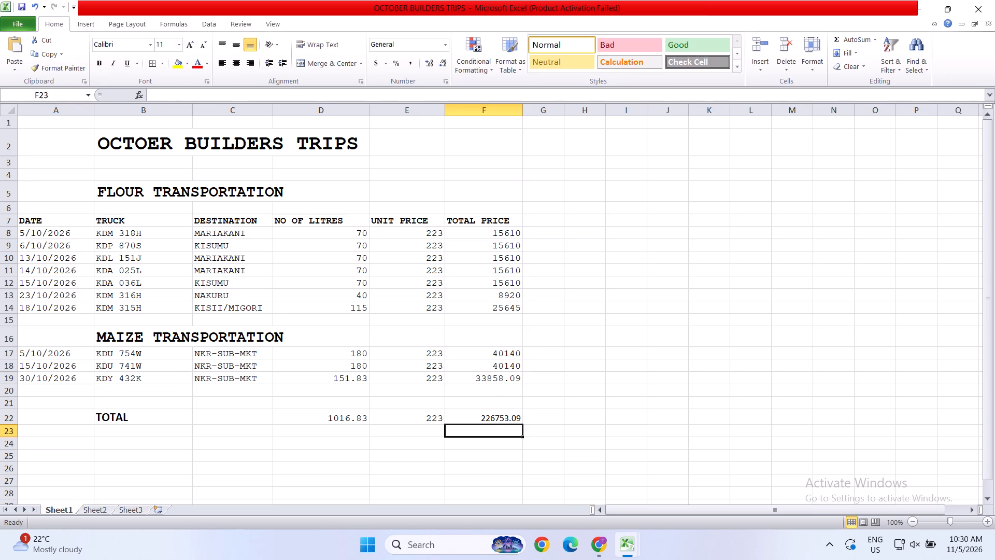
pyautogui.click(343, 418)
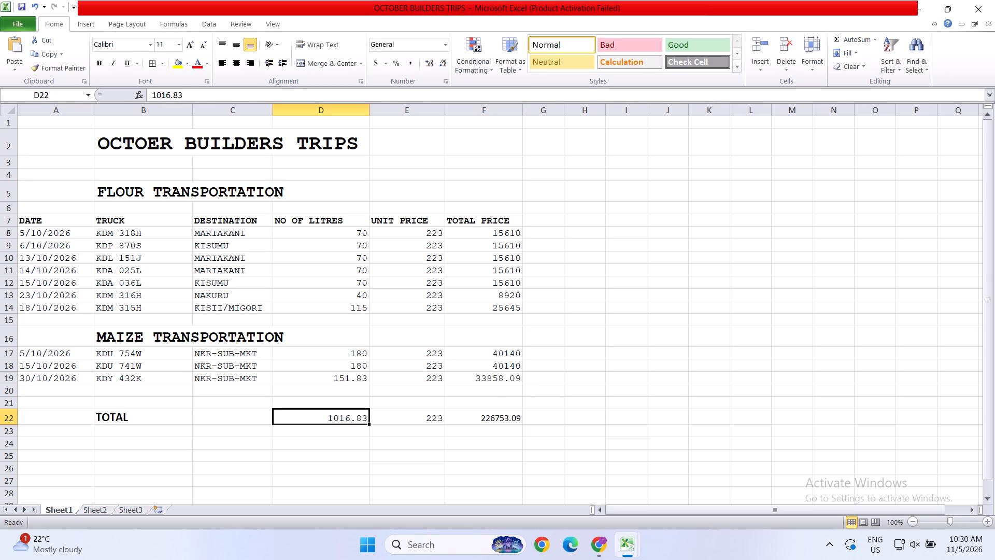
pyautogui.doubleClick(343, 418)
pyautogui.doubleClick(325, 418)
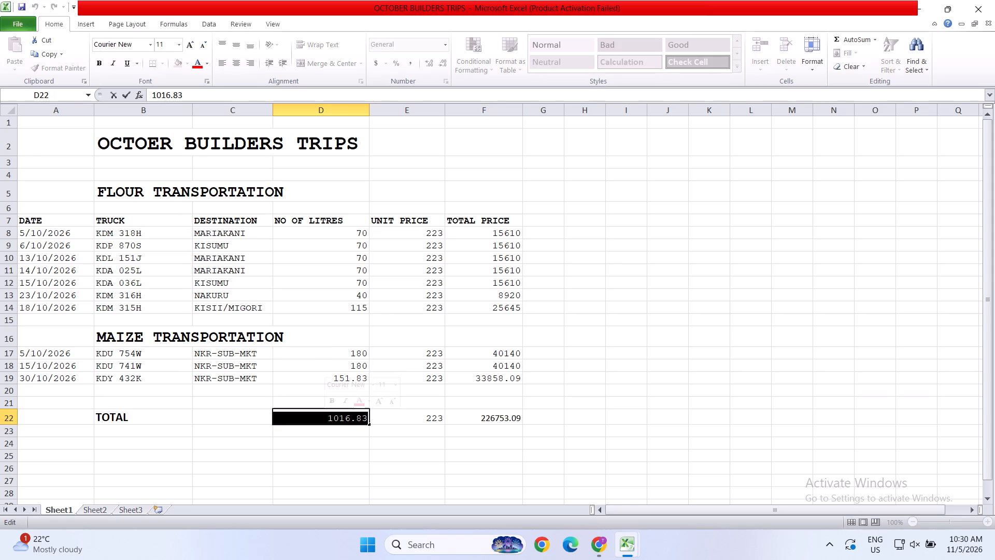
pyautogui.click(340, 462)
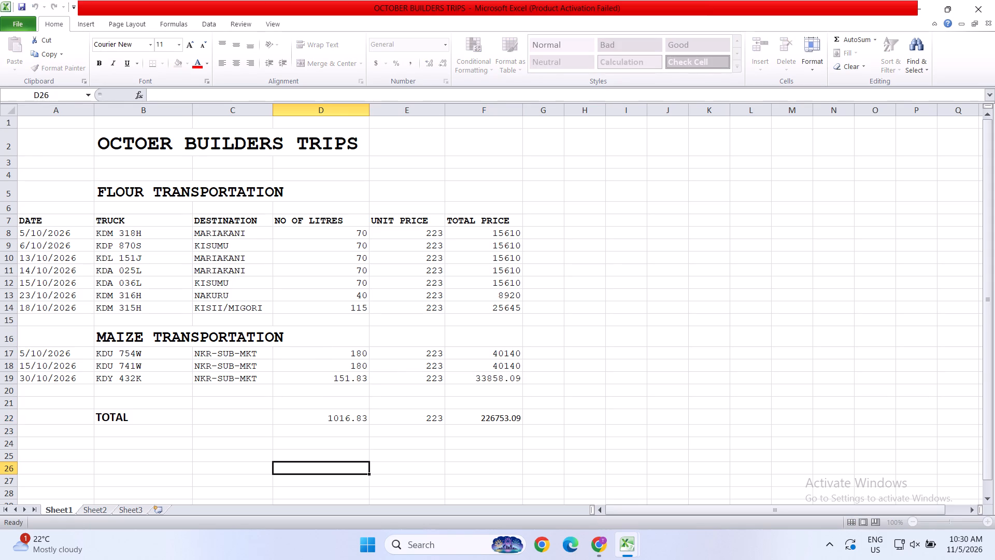
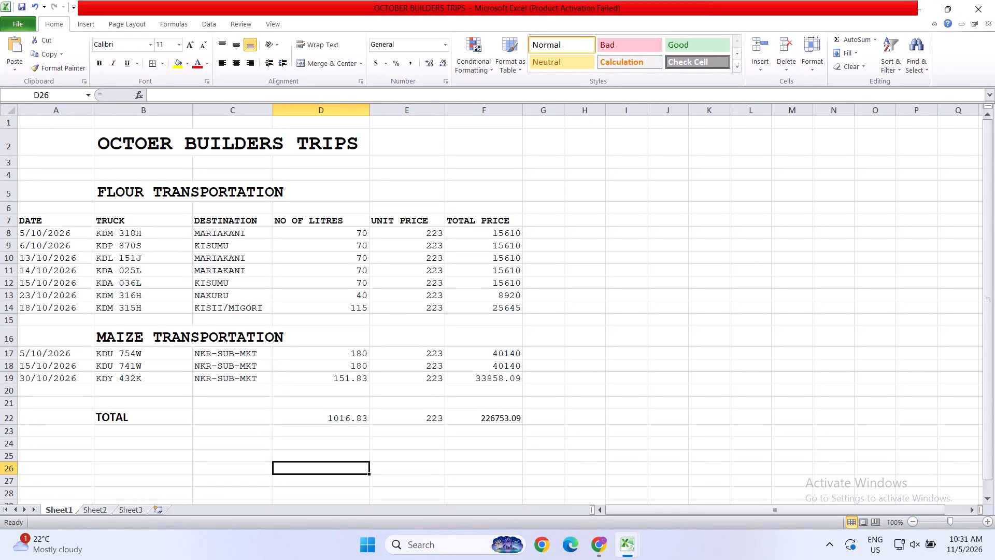
# Make the TOTAL row figures in D22:F22 bold.
pyautogui.moveTo(318, 421); pyautogui.dragTo(473, 428)
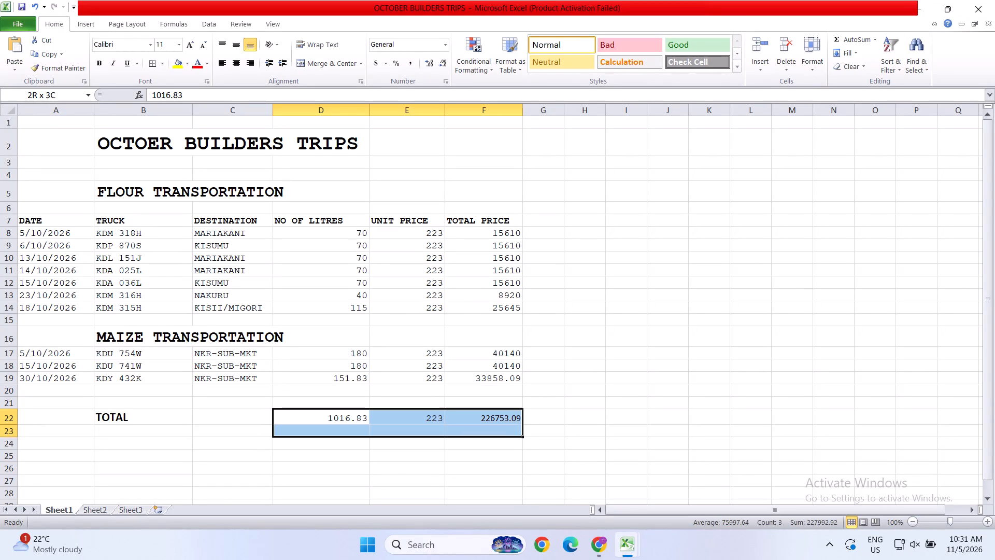
pyautogui.moveTo(473, 428); pyautogui.dragTo(521, 422)
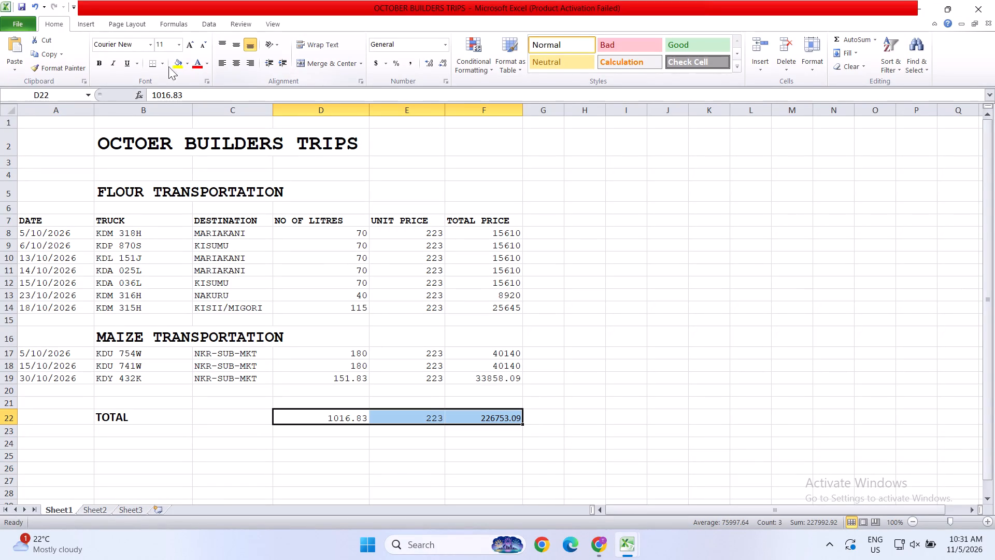
pyautogui.click(104, 62)
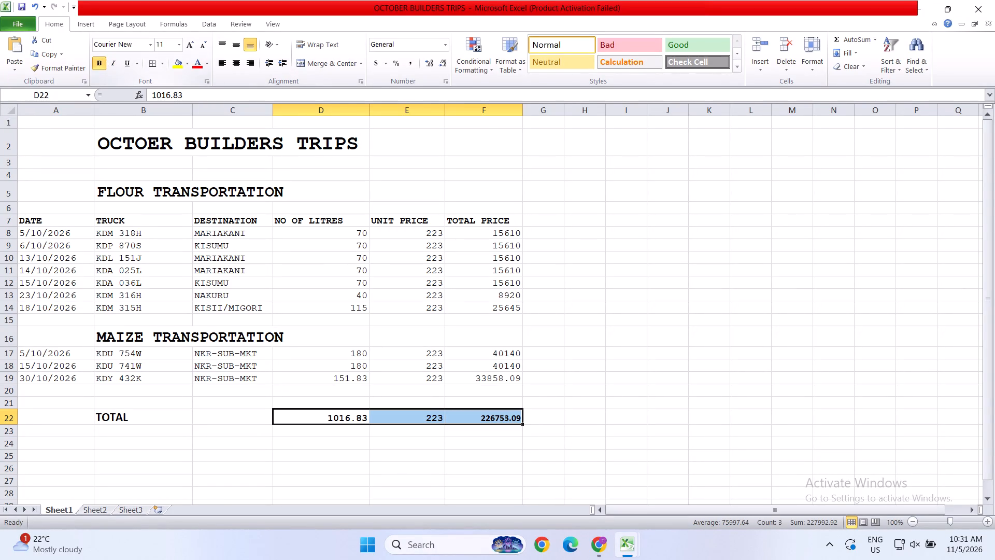
pyautogui.click(658, 299)
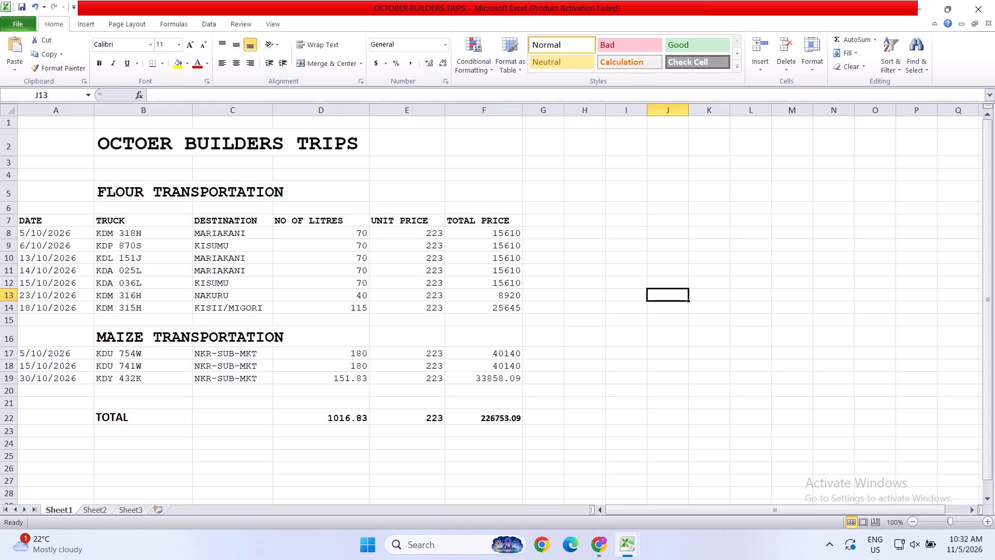
# Change the font of the whole TOTAL row, A22:F22, to Courier New.
pyautogui.moveTo(521, 420); pyautogui.dragTo(177, 394)
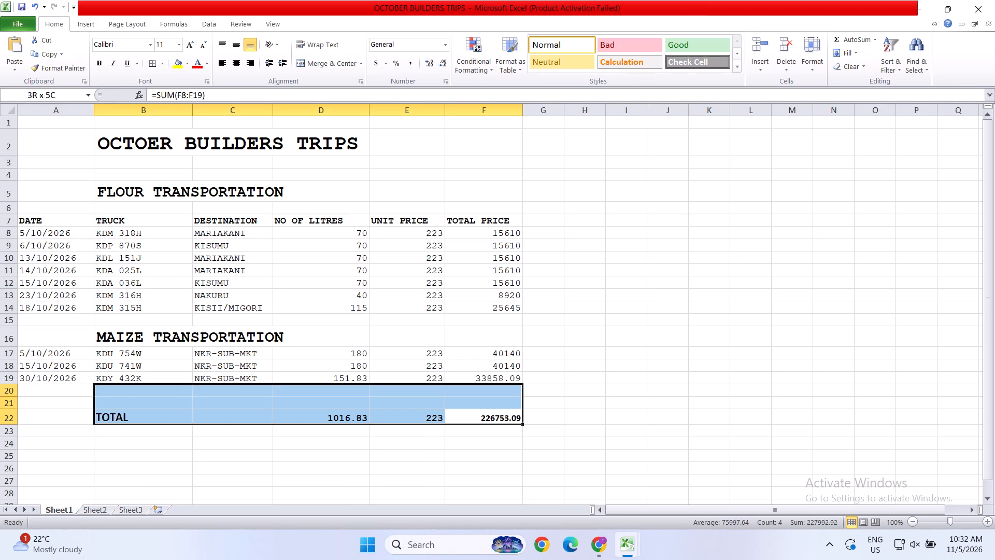
pyautogui.moveTo(177, 394); pyautogui.dragTo(42, 417)
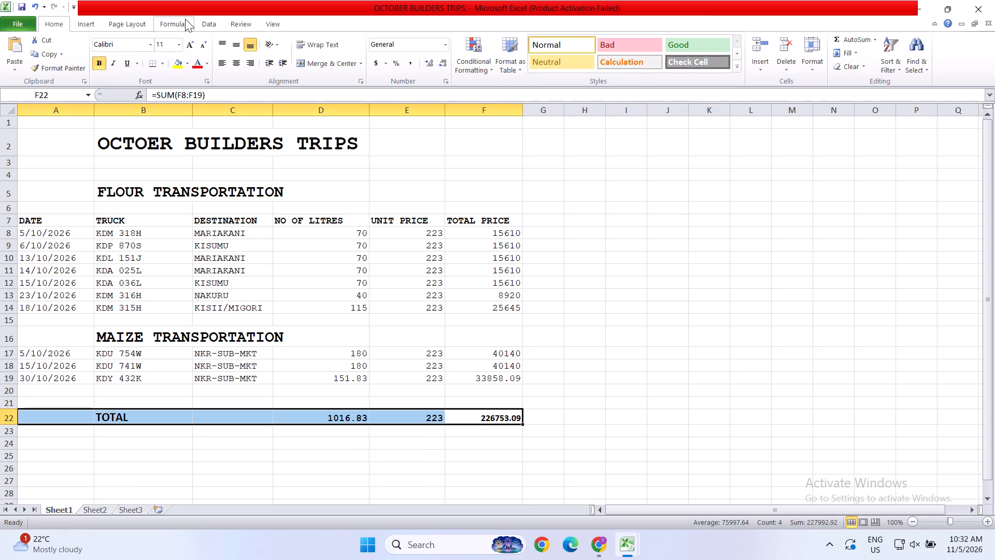
pyautogui.click(149, 44)
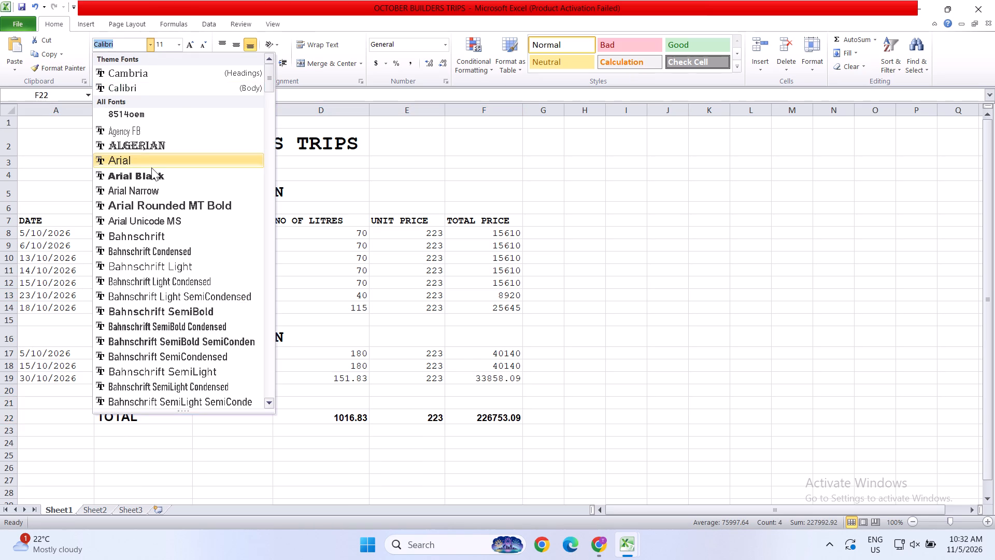
pyautogui.scroll(-11, 151, 167)
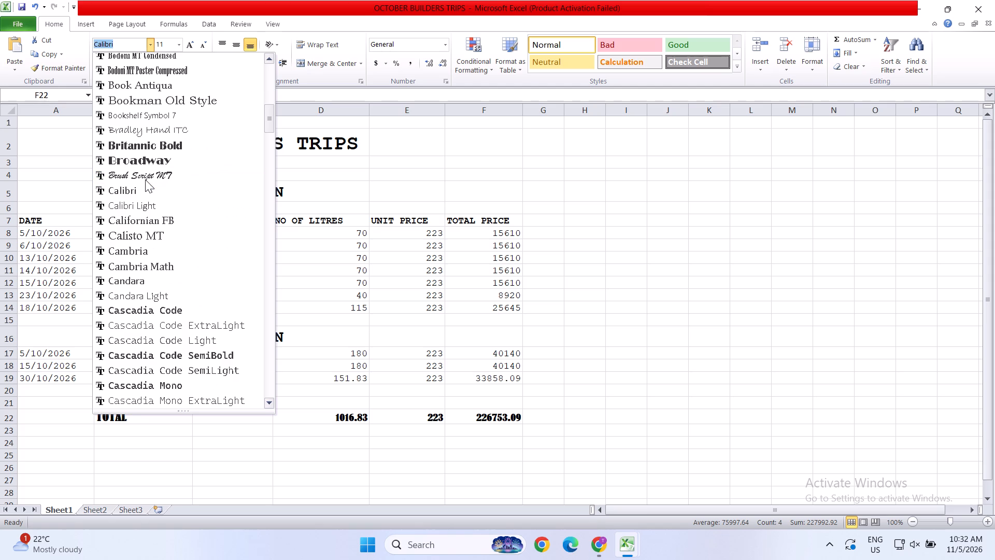
pyautogui.scroll(-1, 166, 194)
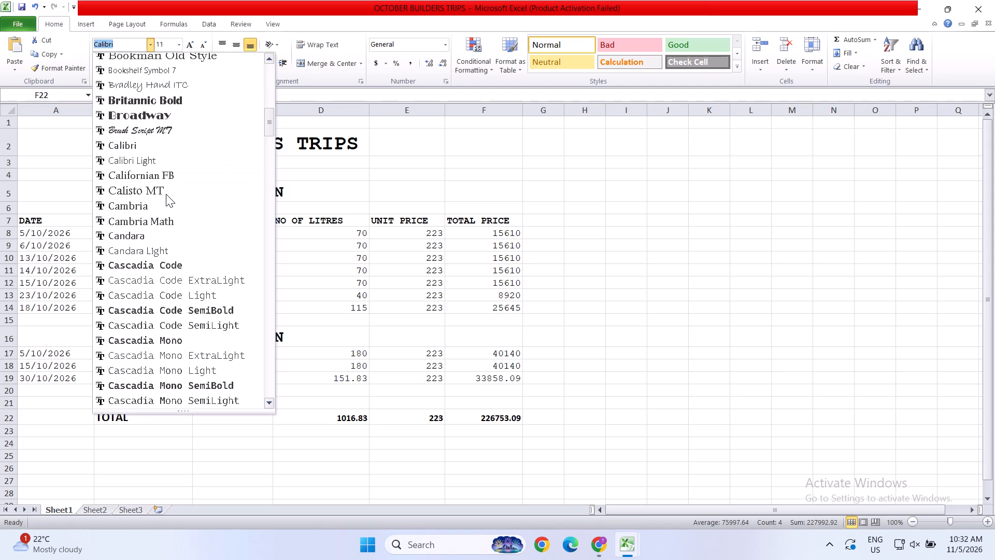
pyautogui.scroll(-6, 166, 194)
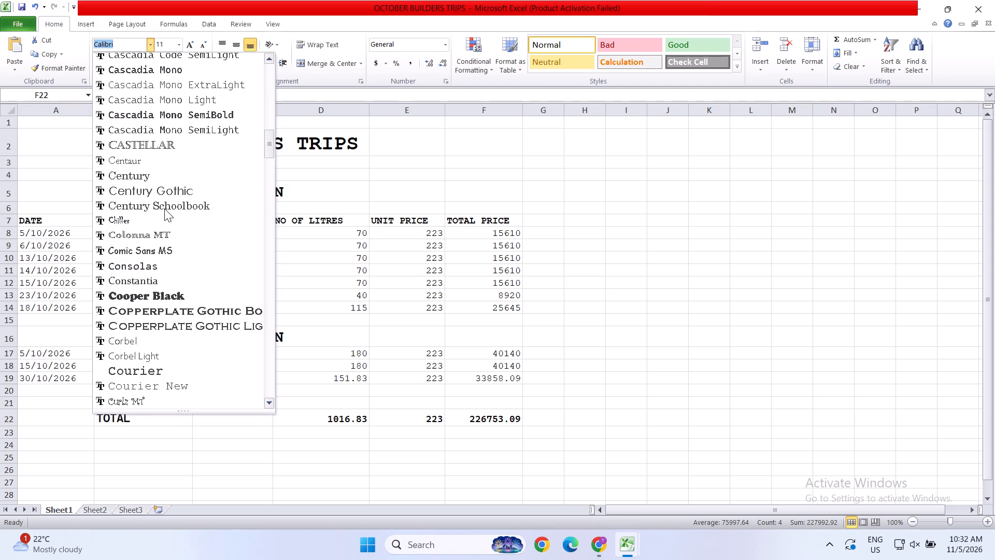
pyautogui.scroll(-2, 164, 208)
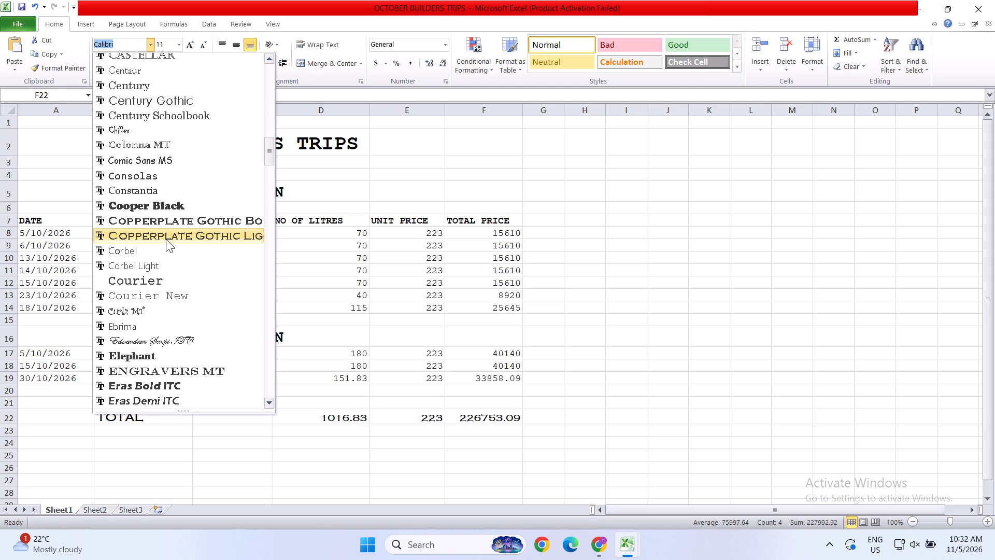
pyautogui.click(172, 299)
pyautogui.click(589, 407)
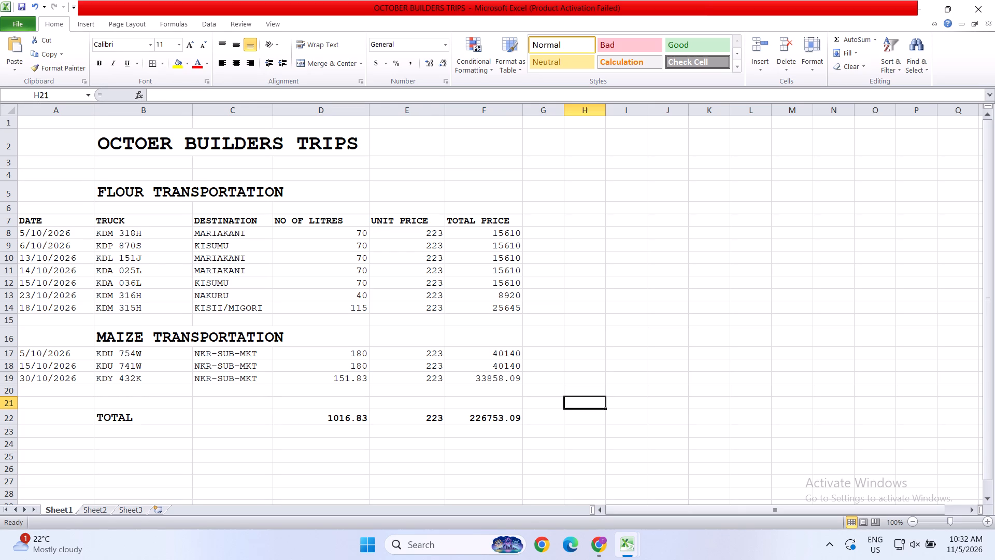
# Save the workbook.
pyautogui.click(251, 438)
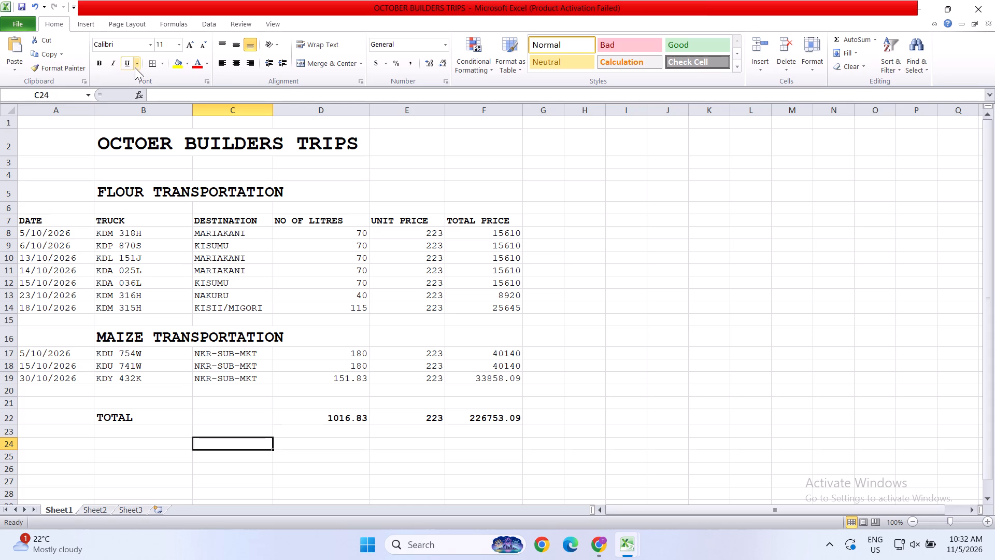
pyautogui.click(21, 4)
pyautogui.click(21, 4)
# Underline the sheet title OCTOER BUILDERS TRIPS in row 2.
pyautogui.moveTo(108, 142); pyautogui.dragTo(312, 143)
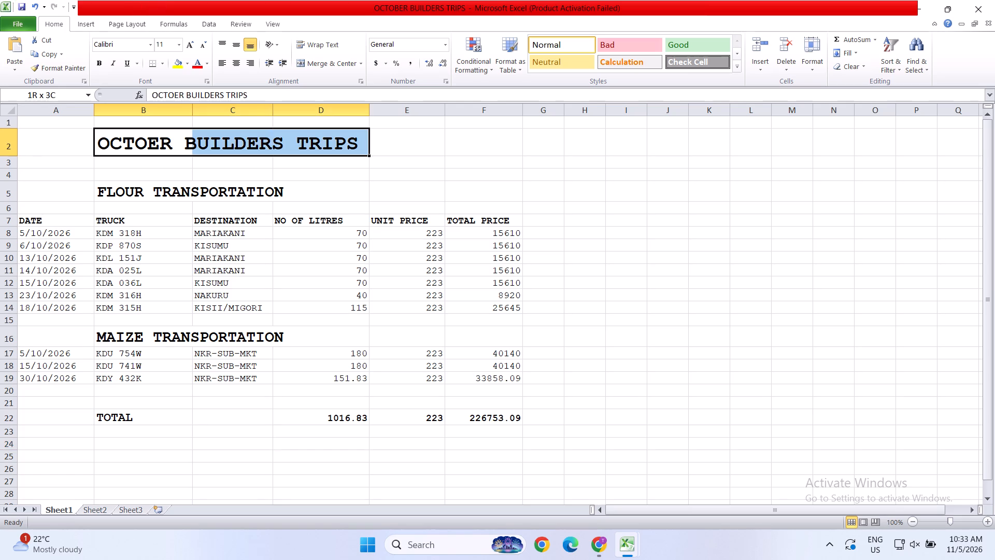
pyautogui.moveTo(312, 143); pyautogui.dragTo(314, 143)
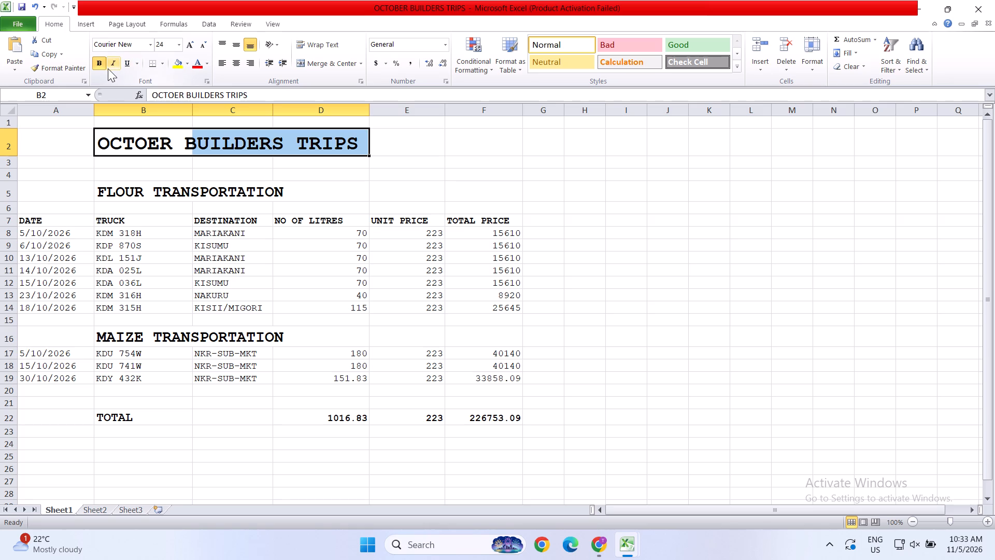
pyautogui.click(126, 63)
pyautogui.click(434, 149)
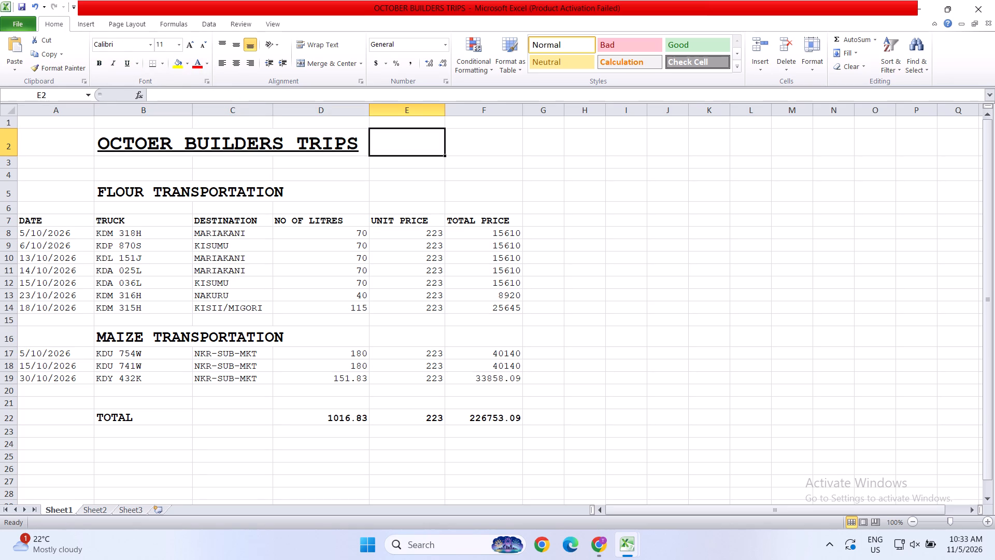
# Select the flour transportation data A7:F14, including its header row.
pyautogui.moveTo(59, 219); pyautogui.dragTo(434, 278)
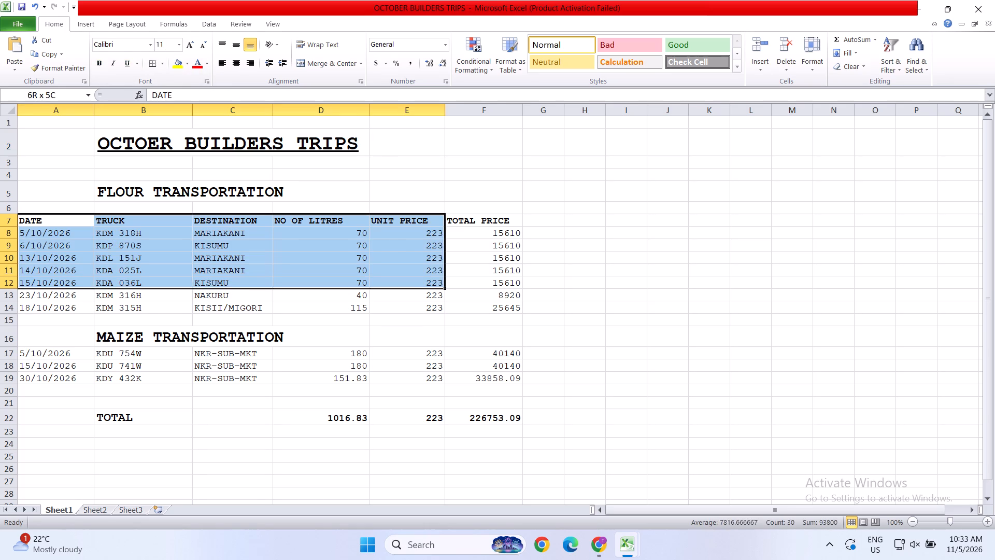
pyautogui.moveTo(434, 278); pyautogui.dragTo(466, 306)
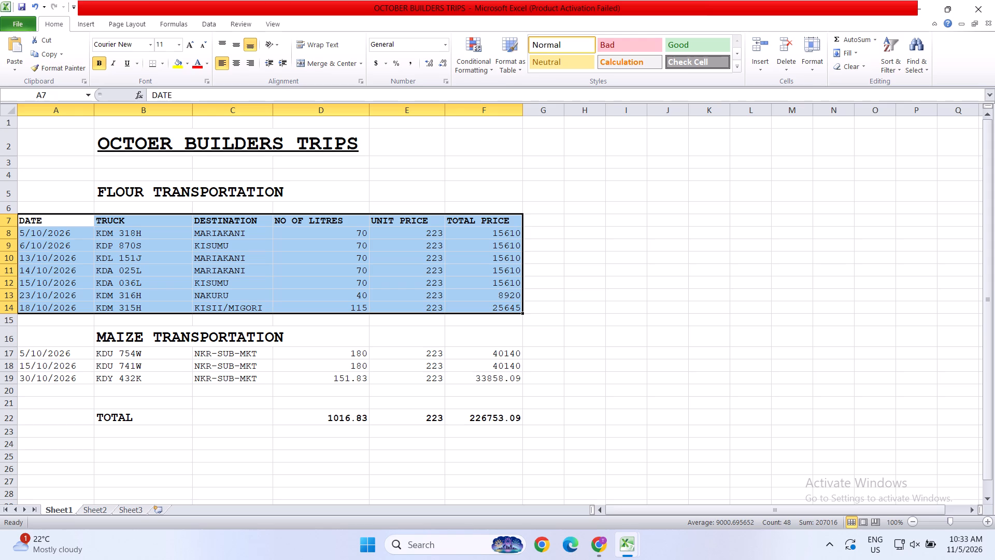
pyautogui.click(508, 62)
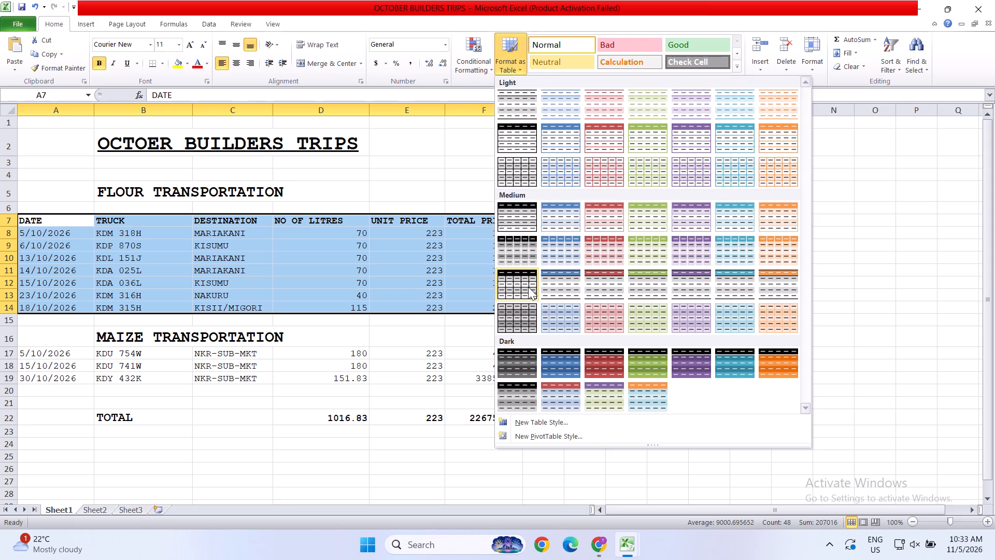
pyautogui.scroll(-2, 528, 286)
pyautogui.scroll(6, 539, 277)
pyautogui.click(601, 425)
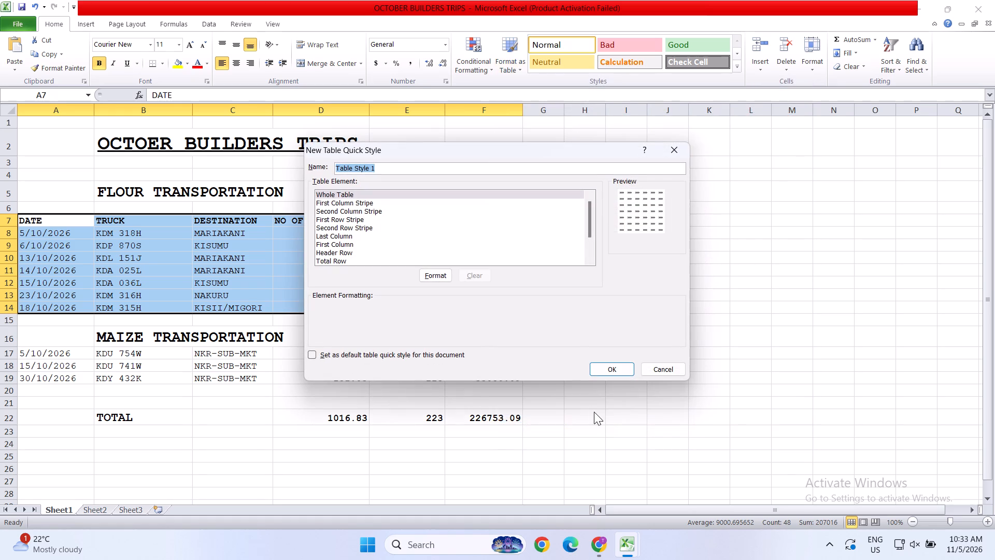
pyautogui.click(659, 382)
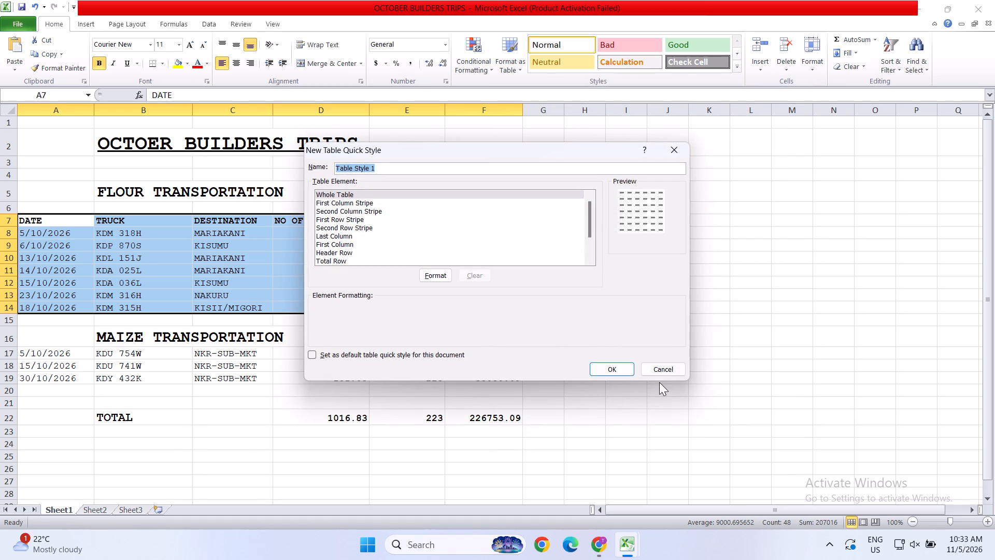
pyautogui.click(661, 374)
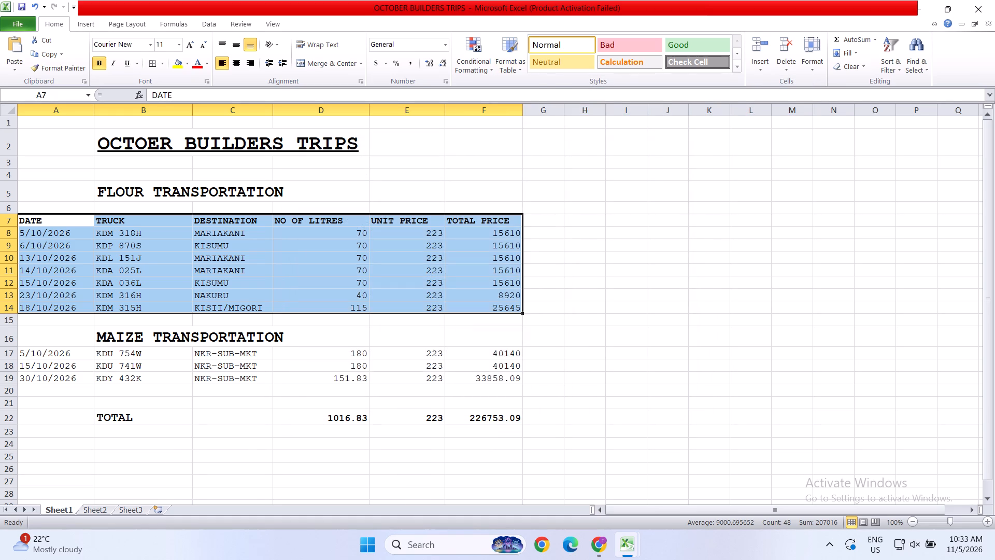
# Format the flour transportation range A7:F14 as a table with headers, using the black gridded style from the Light group.
pyautogui.click(517, 67)
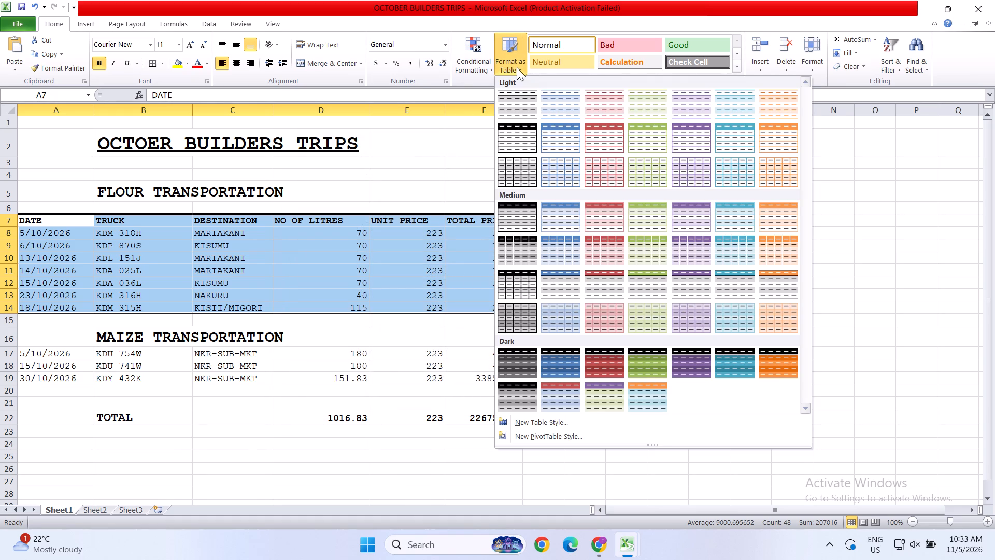
pyautogui.scroll(3, 559, 134)
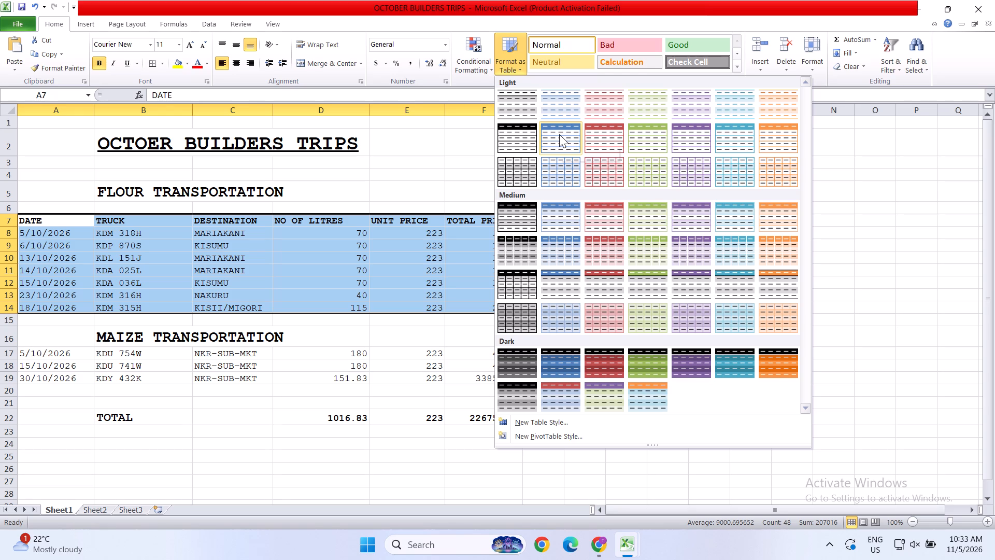
pyautogui.click(803, 405)
pyautogui.click(803, 405)
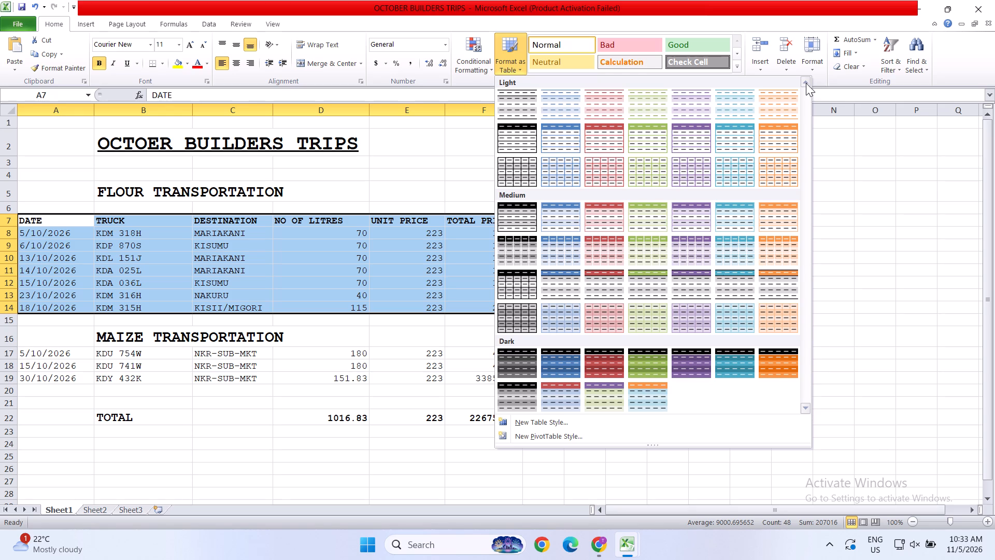
pyautogui.tripleClick(806, 83)
pyautogui.click(806, 83)
pyautogui.click(515, 163)
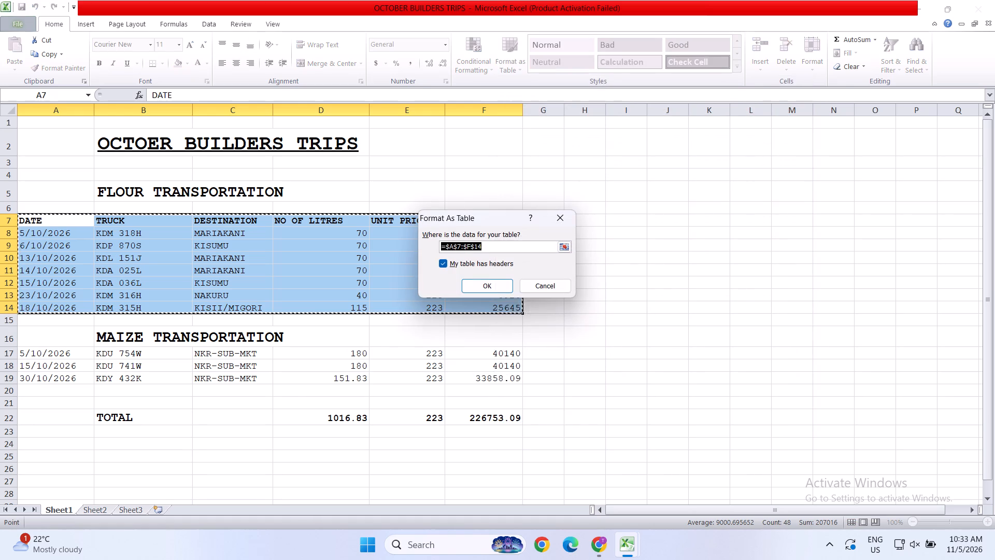
pyautogui.click(484, 286)
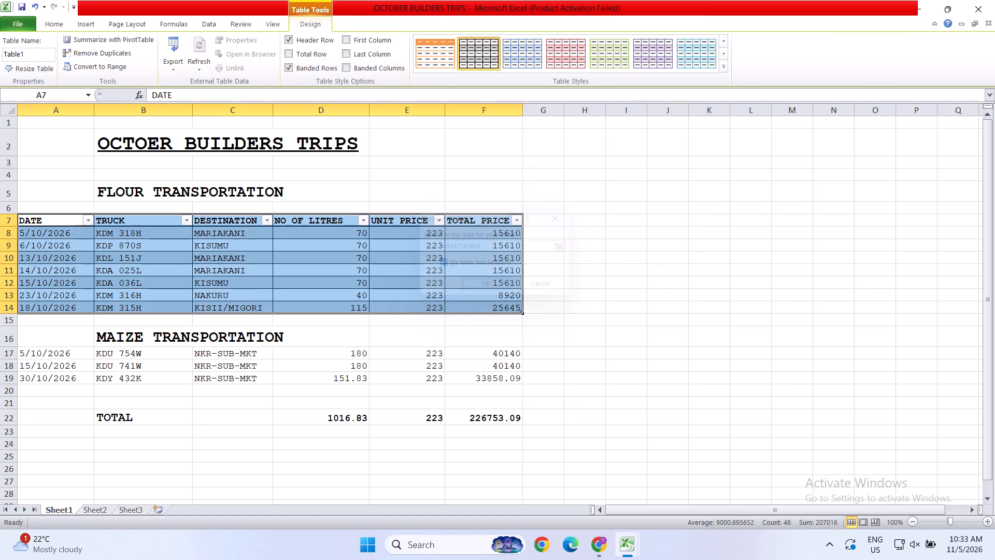
pyautogui.click(664, 300)
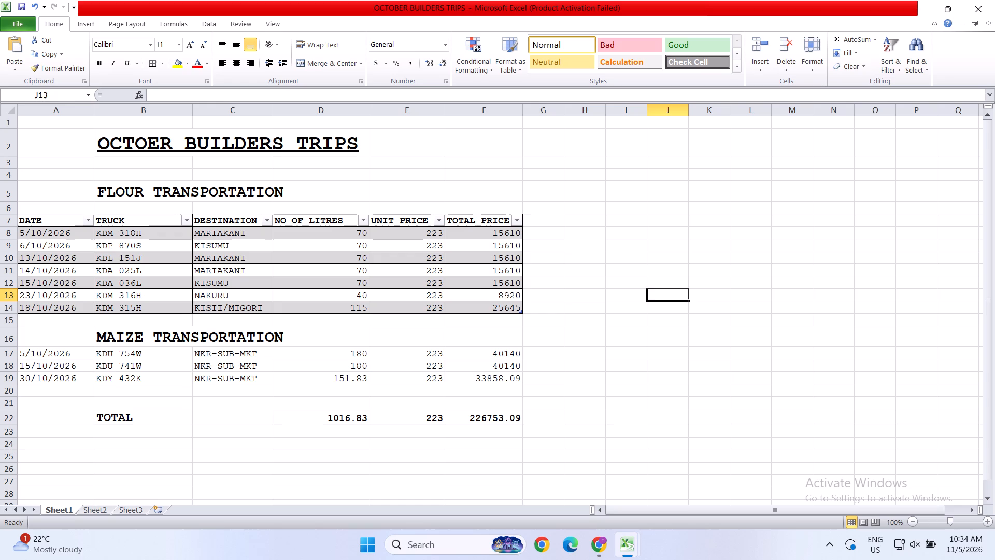
# Format the maize trips A17:F19 as a table in the same black gridded Light style, with row 17 as the header row.
pyautogui.moveTo(522, 354); pyautogui.dragTo(409, 365)
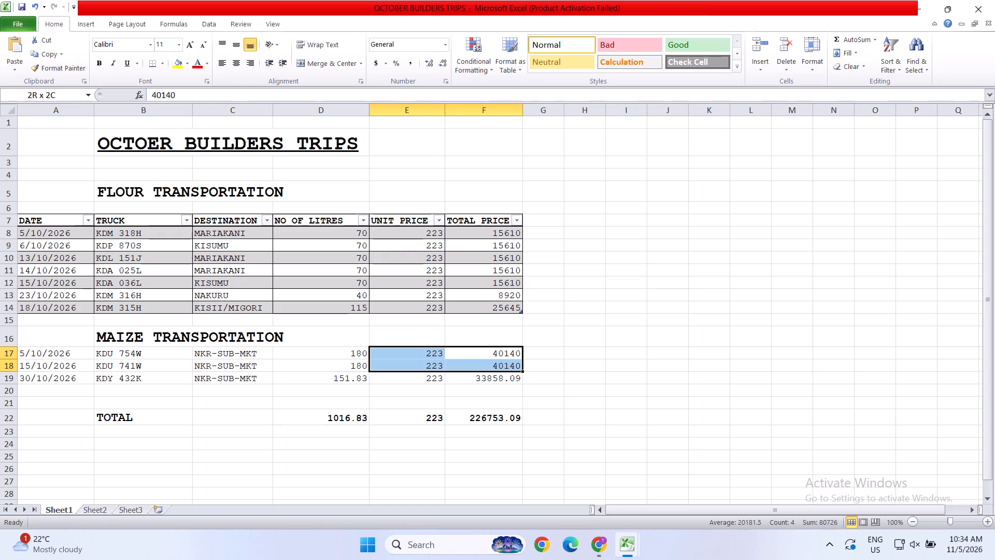
pyautogui.moveTo(409, 365); pyautogui.dragTo(68, 375)
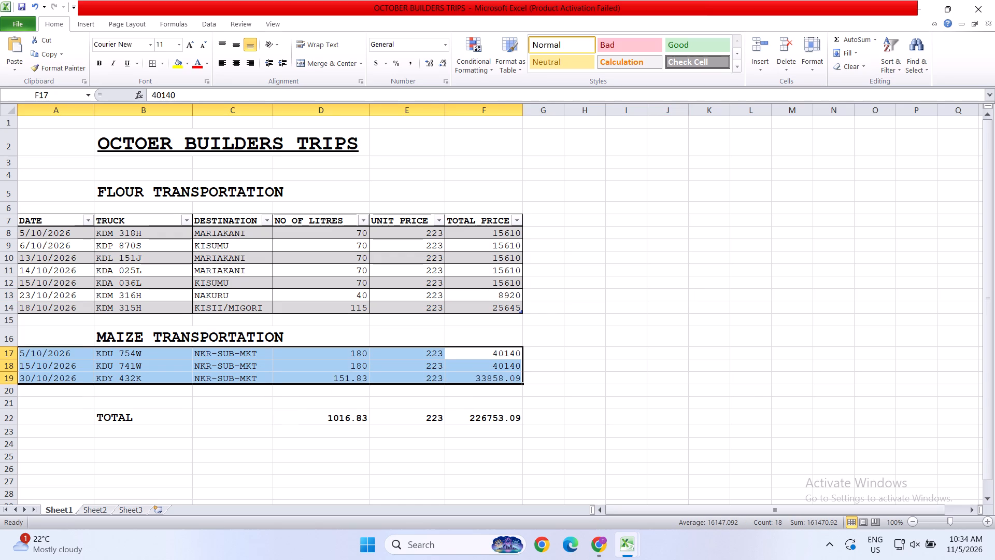
pyautogui.click(519, 53)
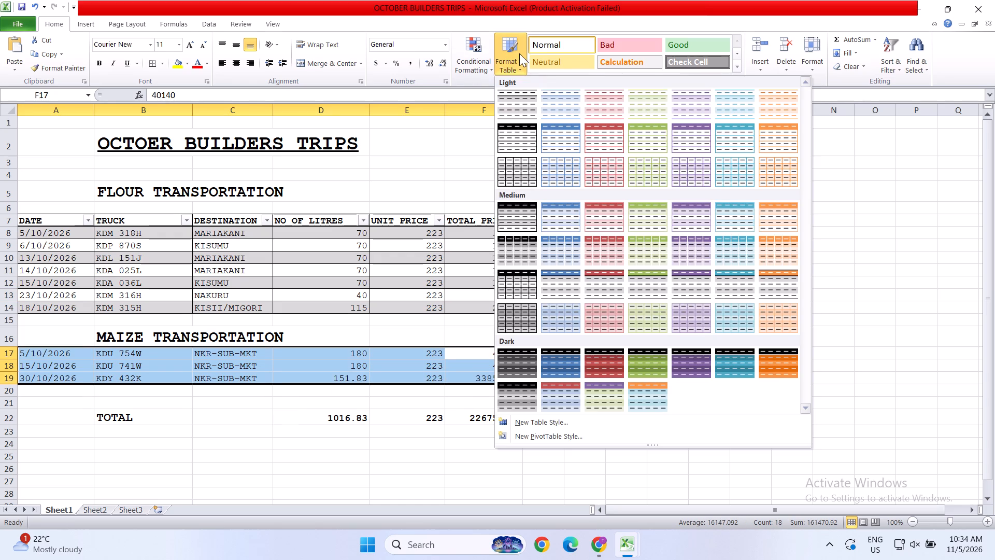
pyautogui.click(529, 169)
pyautogui.click(485, 282)
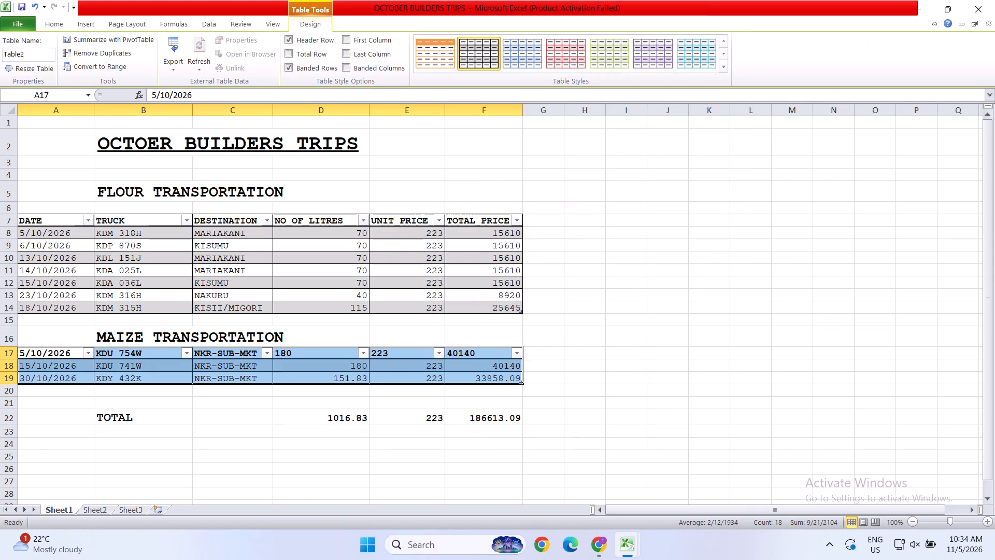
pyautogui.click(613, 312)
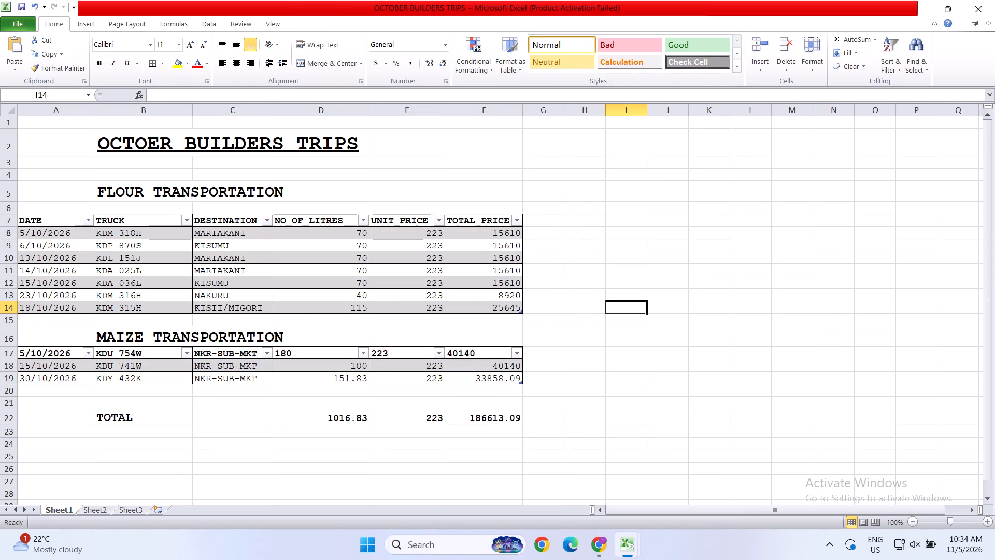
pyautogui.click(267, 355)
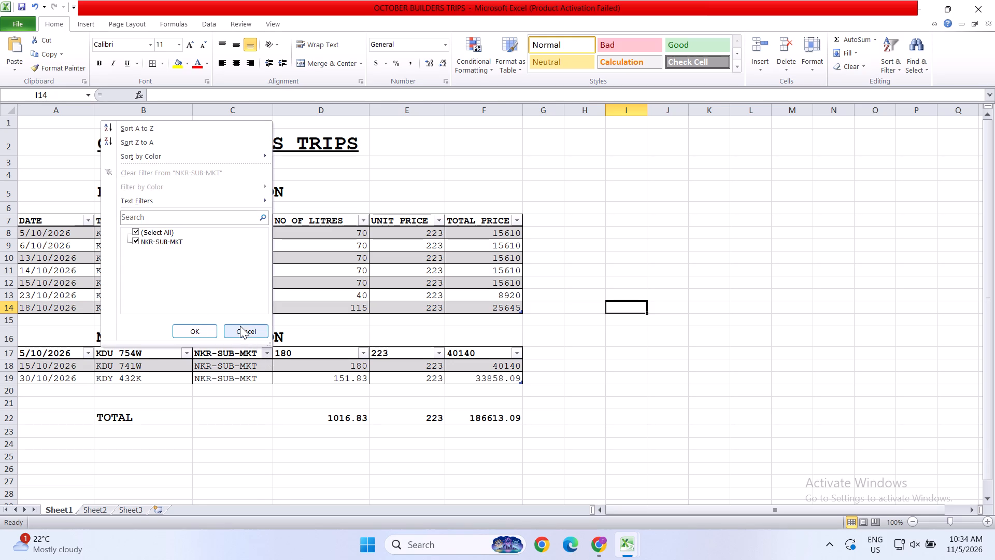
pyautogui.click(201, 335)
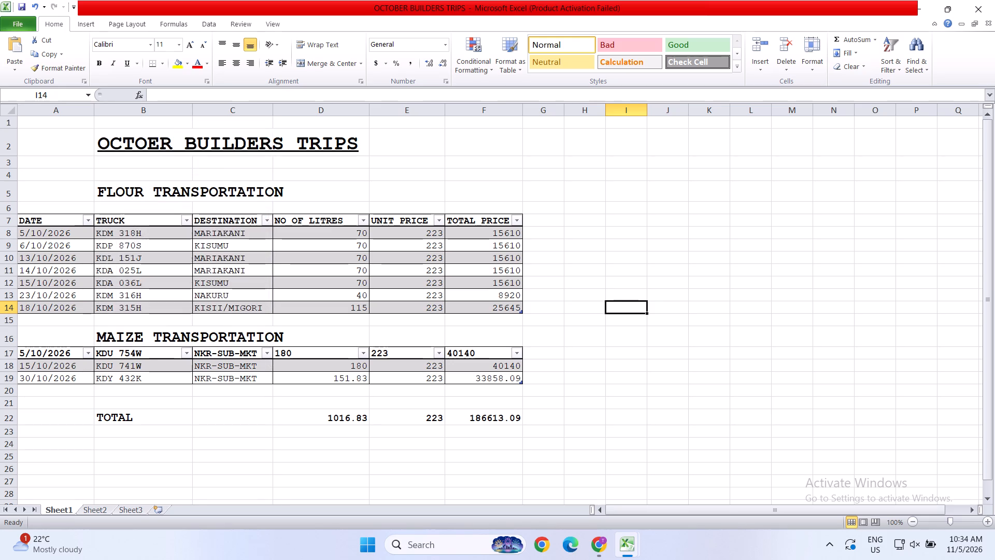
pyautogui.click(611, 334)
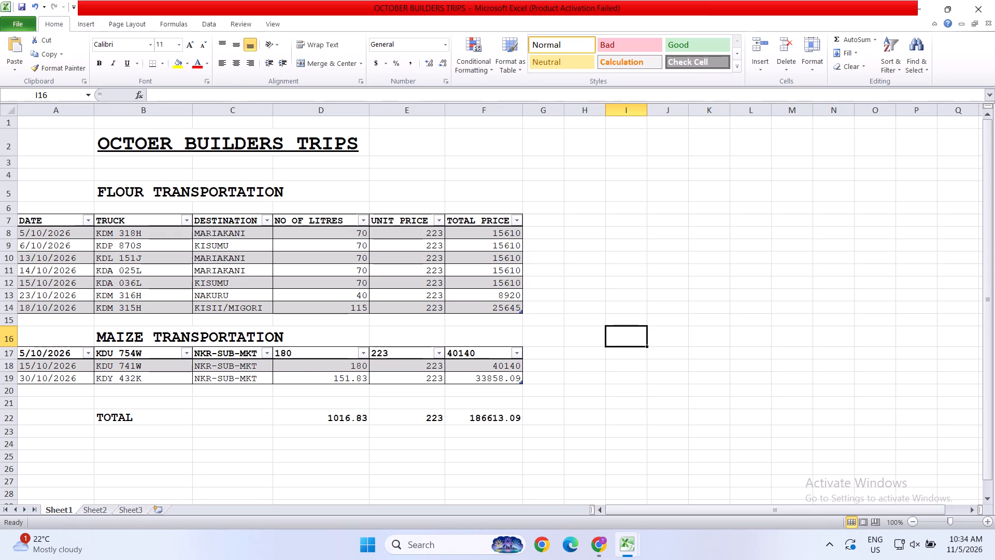
# Undo the table formatting of the maize trips in A17:F19.
pyautogui.hotkey('ctrl', 'z')
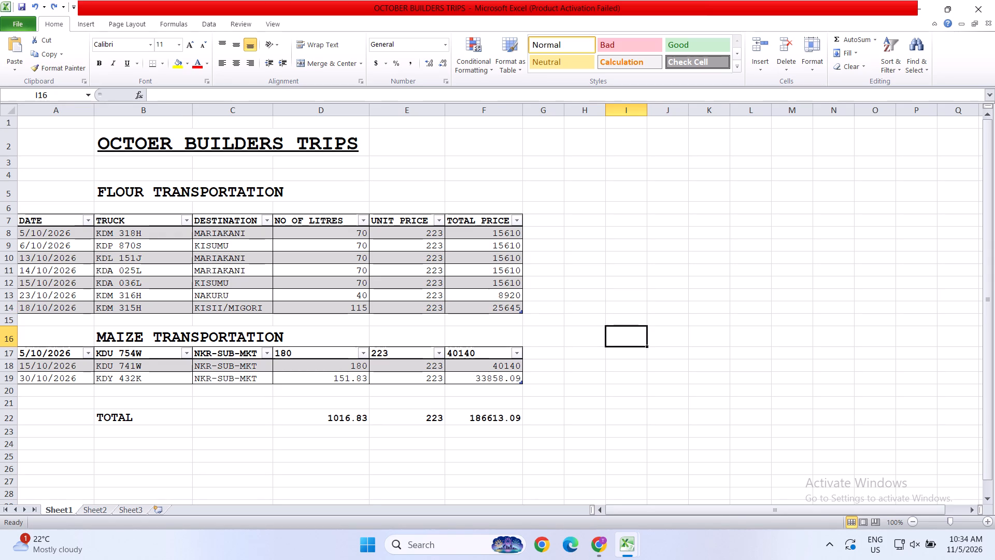
pyautogui.hotkey('ctrl', 'z')
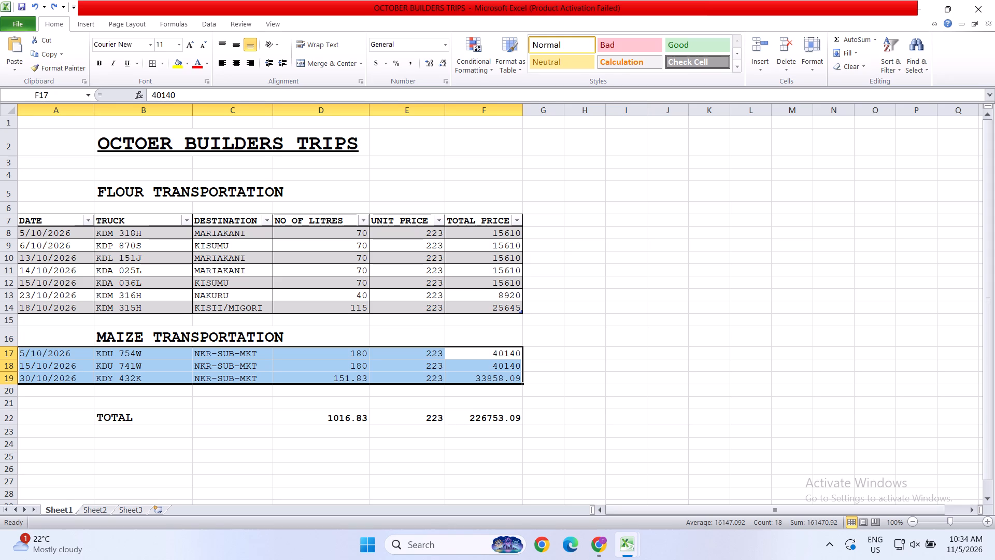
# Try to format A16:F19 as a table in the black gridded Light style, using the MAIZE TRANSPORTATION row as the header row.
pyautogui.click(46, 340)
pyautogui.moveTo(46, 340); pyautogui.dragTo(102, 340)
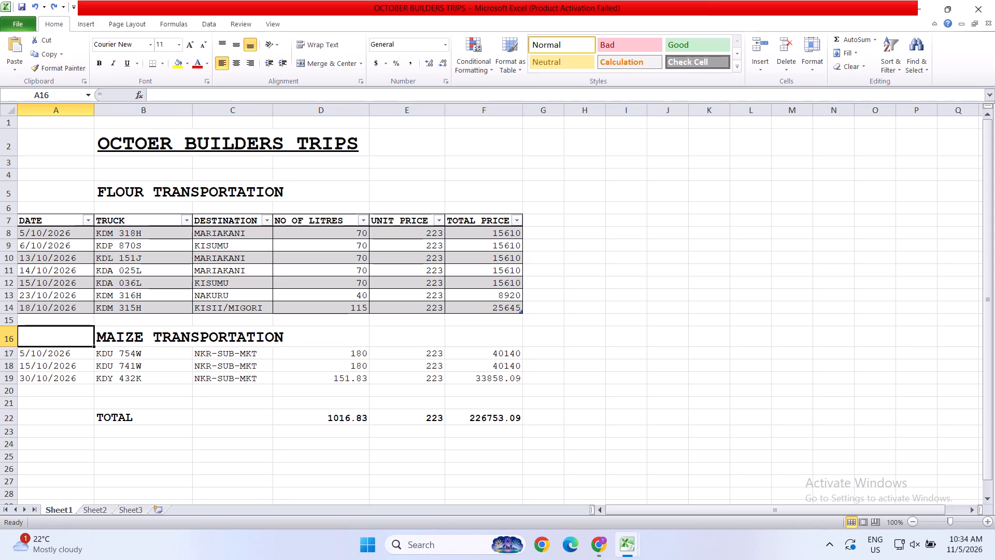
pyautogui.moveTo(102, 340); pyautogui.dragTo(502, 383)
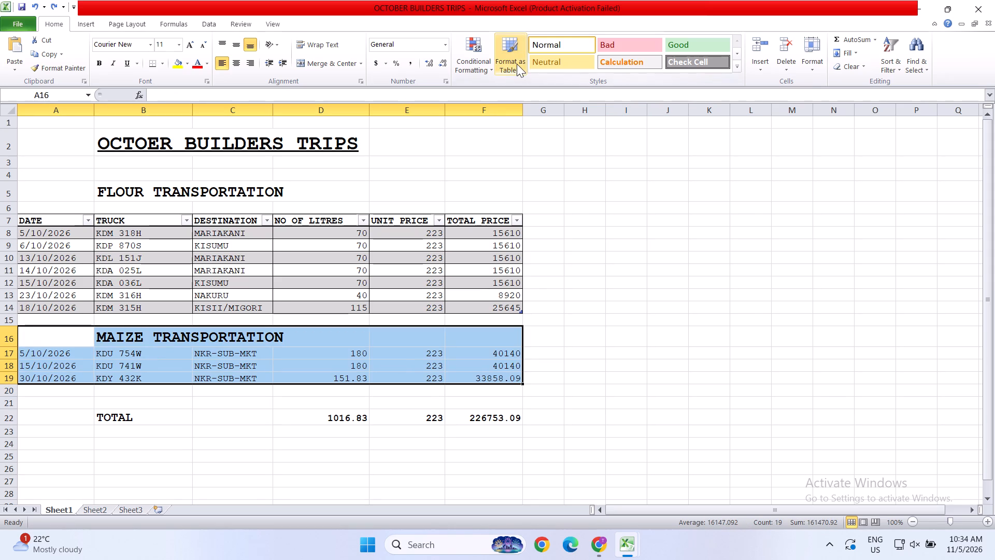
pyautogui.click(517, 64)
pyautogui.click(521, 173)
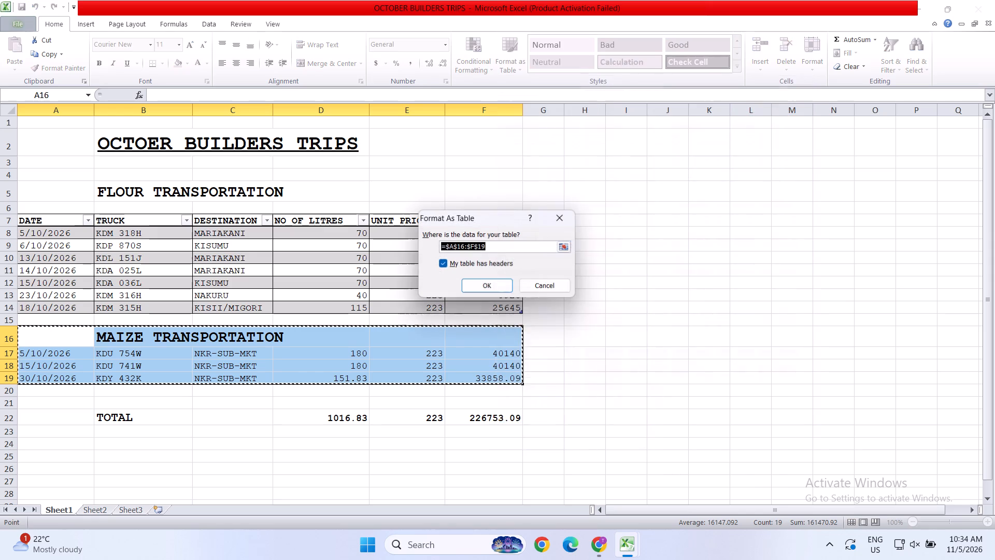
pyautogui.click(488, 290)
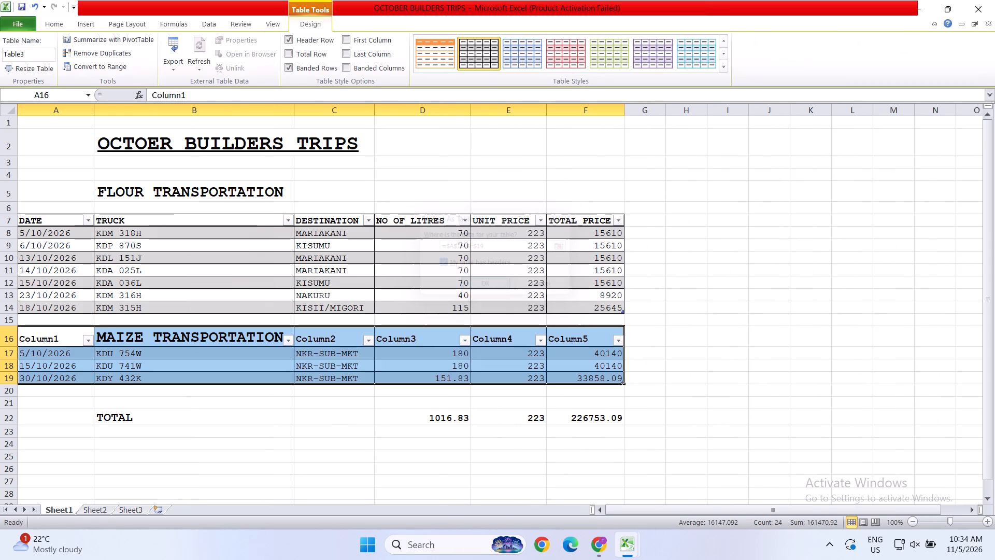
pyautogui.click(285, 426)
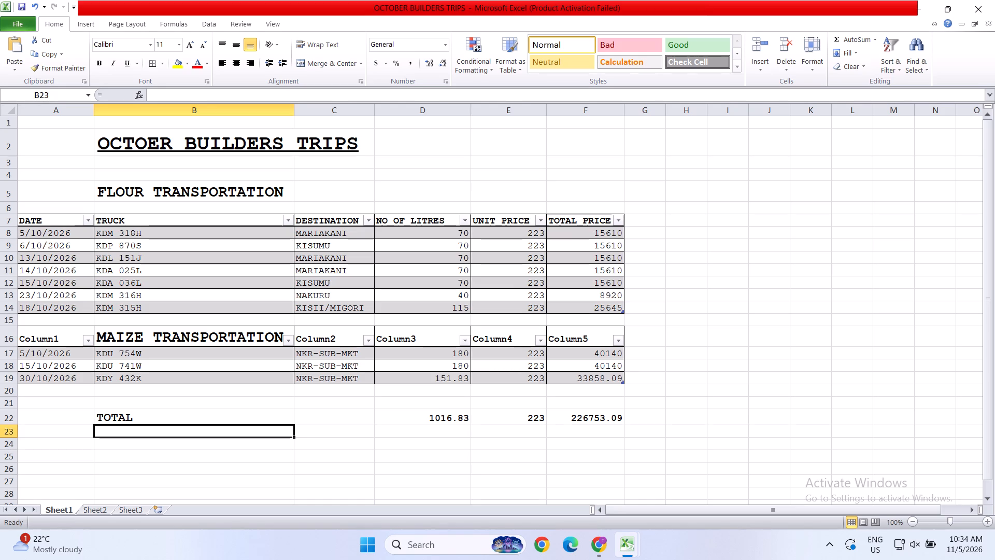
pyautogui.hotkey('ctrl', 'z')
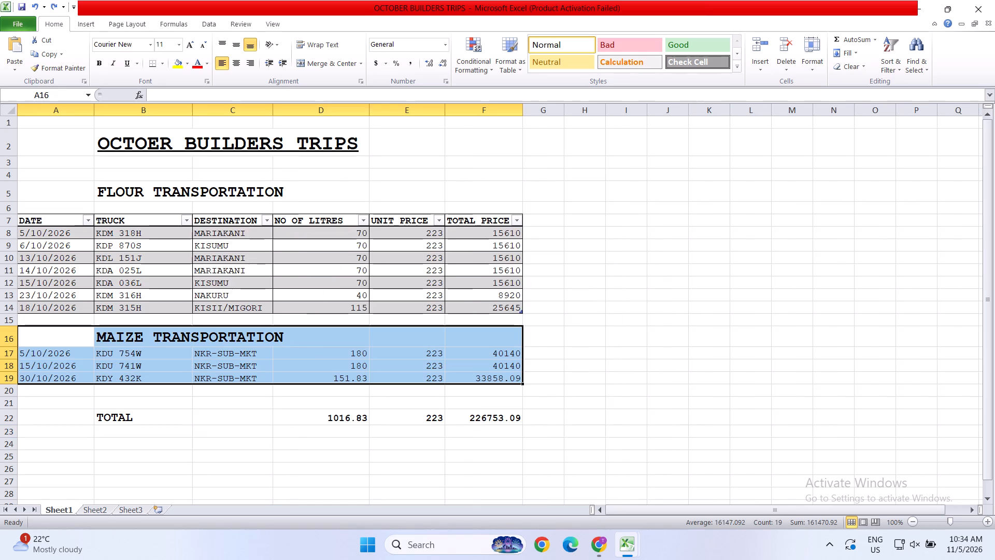
# Move the maize trips and TOTAL row, A17:F22, down one row to free row 17 for column headings.
pyautogui.click(605, 376)
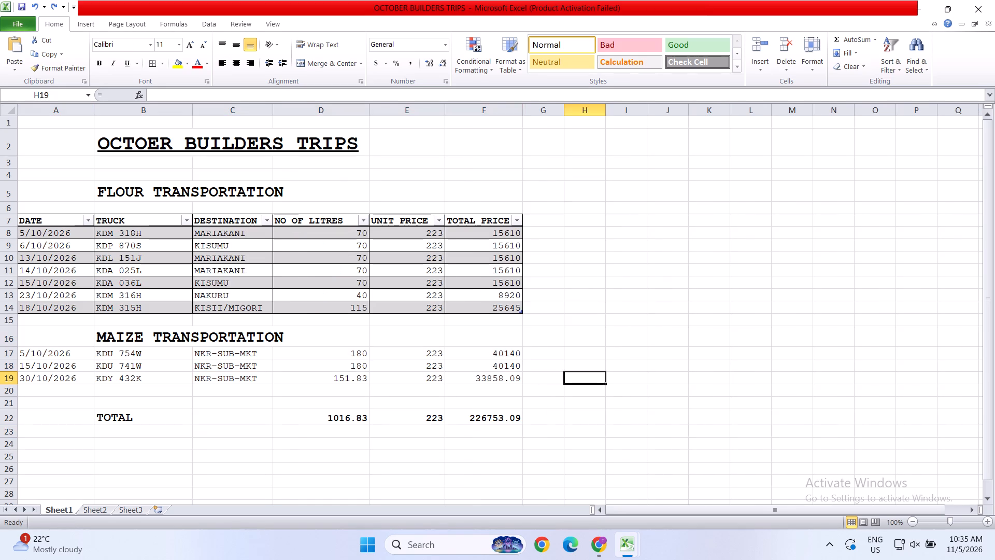
pyautogui.moveTo(513, 354); pyautogui.dragTo(95, 359)
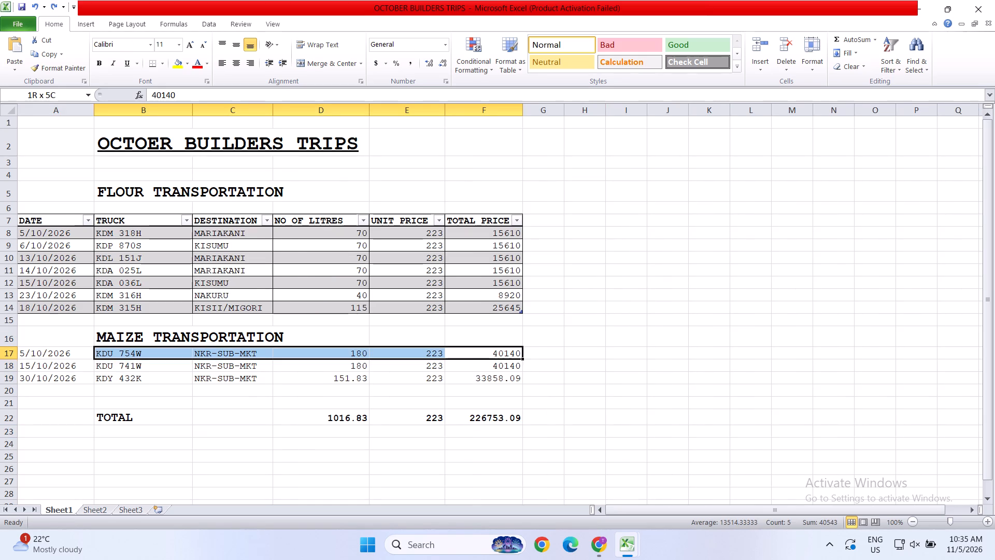
pyautogui.moveTo(95, 359); pyautogui.dragTo(65, 412)
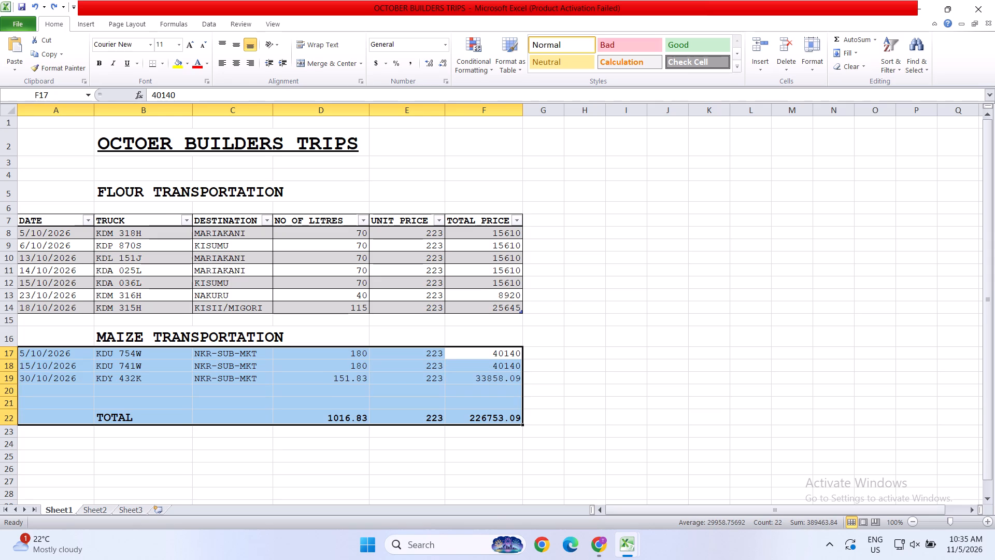
pyautogui.moveTo(294, 348); pyautogui.dragTo(294, 371)
pyautogui.click(501, 305)
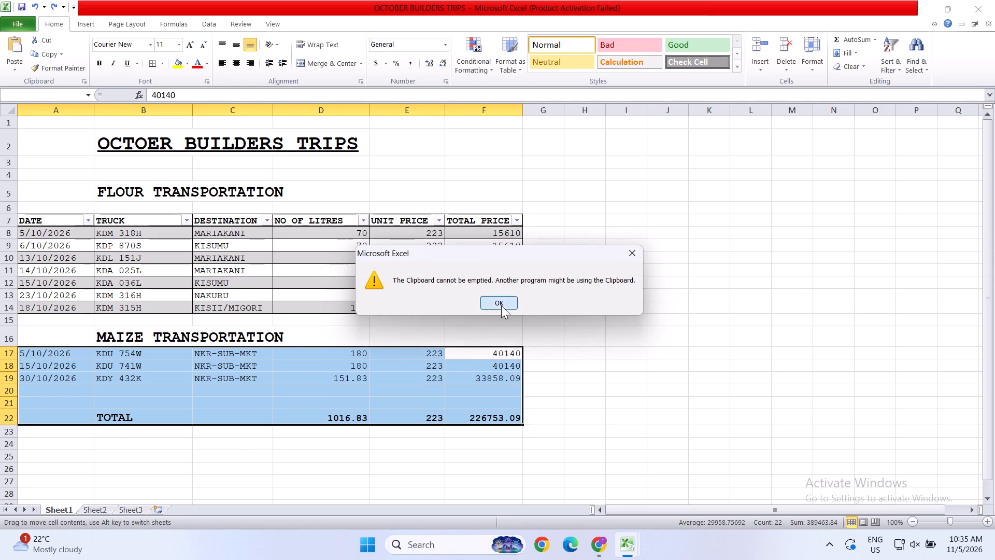
pyautogui.click(349, 351)
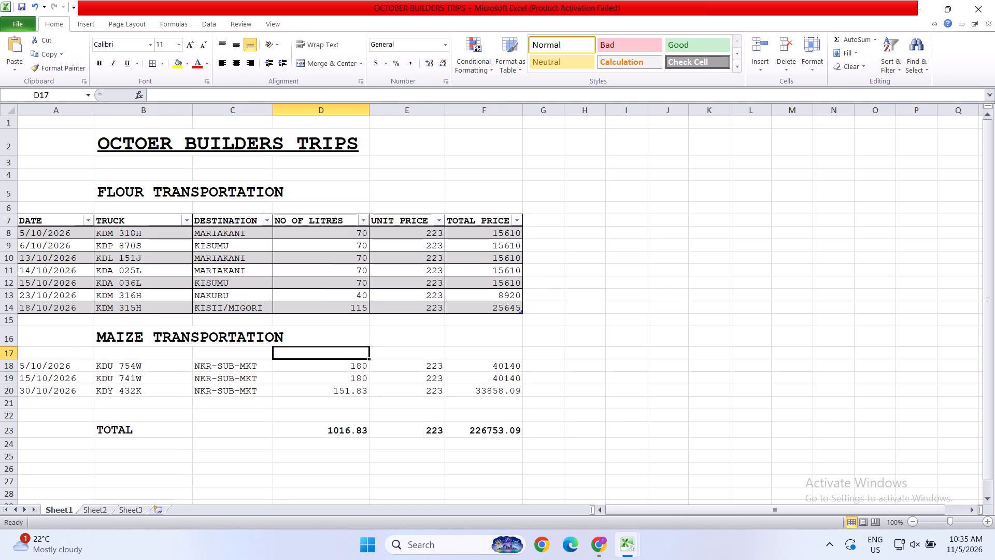
# Copy the column headings DATE to TOTAL PRICE from A7:F7 into A17:F17 above the maize trips.
pyautogui.moveTo(38, 222); pyautogui.dragTo(495, 226)
pyautogui.rightClick(494, 218)
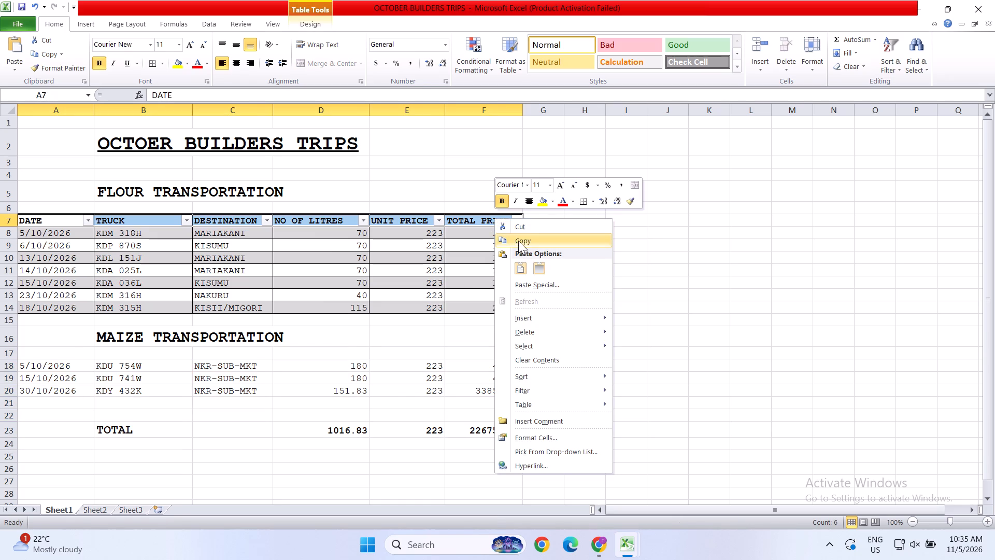
pyautogui.click(518, 241)
pyautogui.click(292, 356)
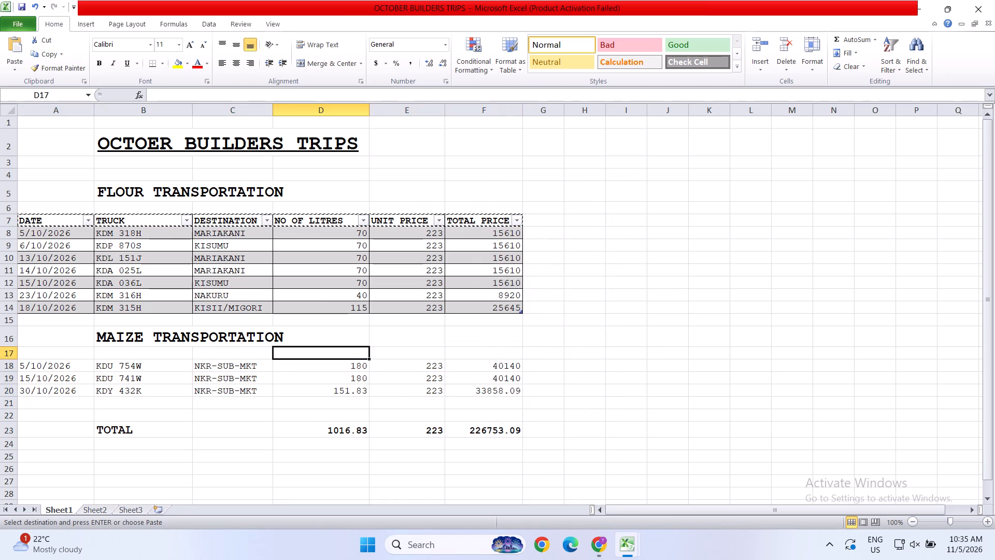
pyautogui.moveTo(53, 358); pyautogui.dragTo(466, 355)
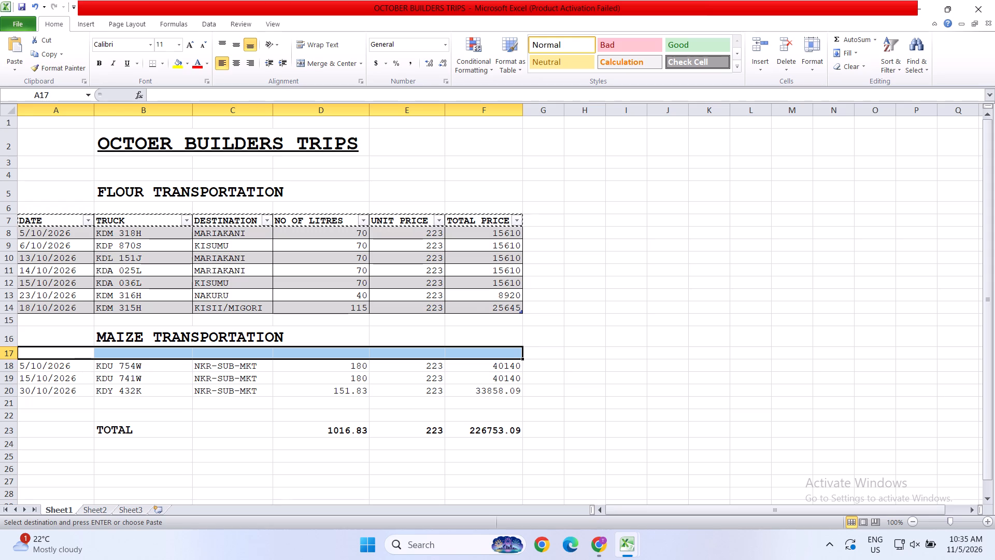
pyautogui.hotkey('ctrl', 'v')
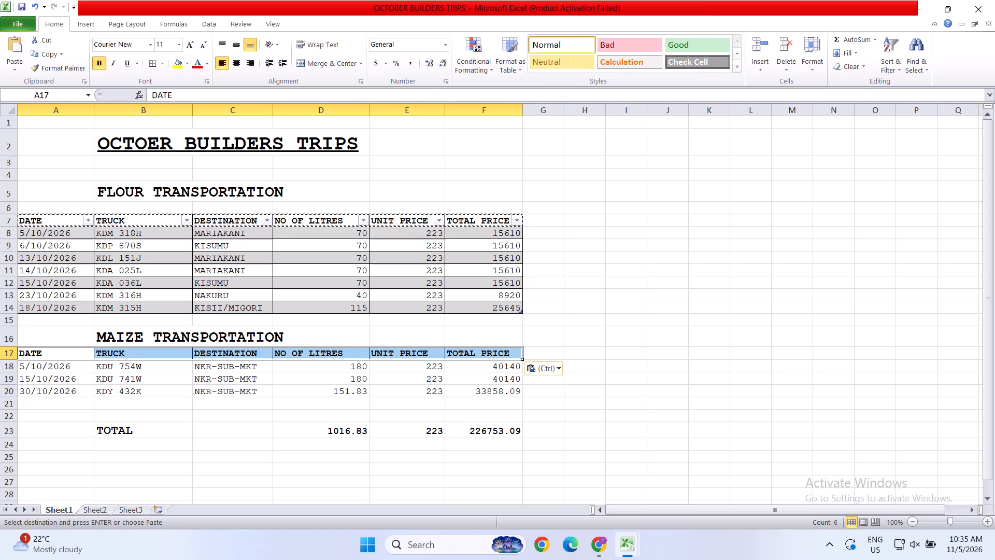
pyautogui.click(593, 398)
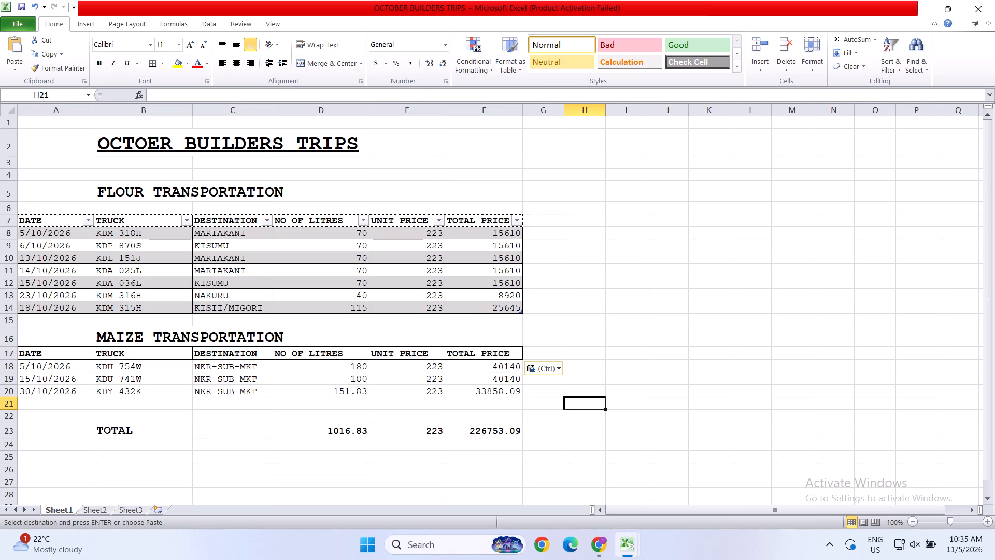
pyautogui.click(453, 419)
# Format the maize range A17:F20 as a table with headers, using the black gridded style from the Light group.
pyautogui.moveTo(42, 352); pyautogui.dragTo(49, 356)
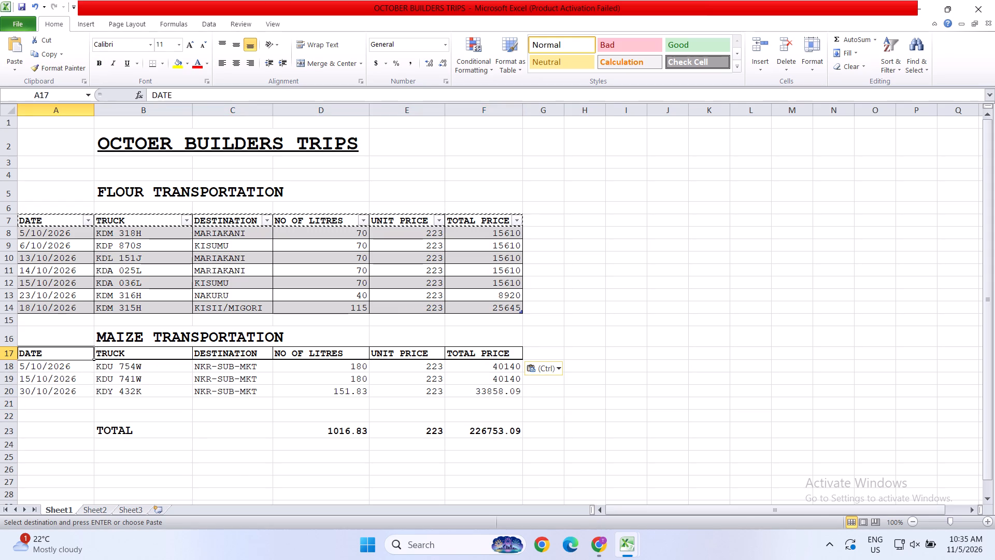
pyautogui.moveTo(49, 356); pyautogui.dragTo(502, 388)
pyautogui.click(504, 53)
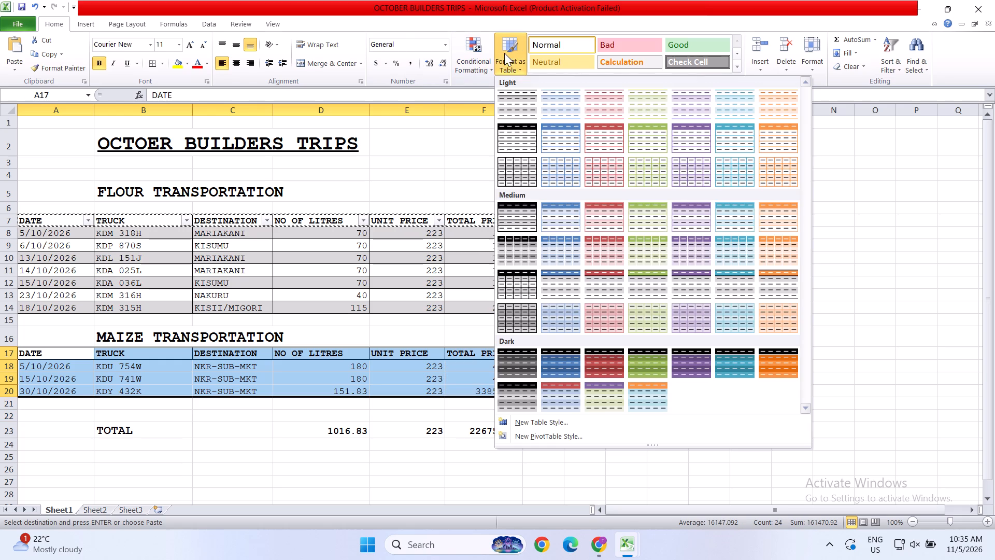
pyautogui.click(510, 180)
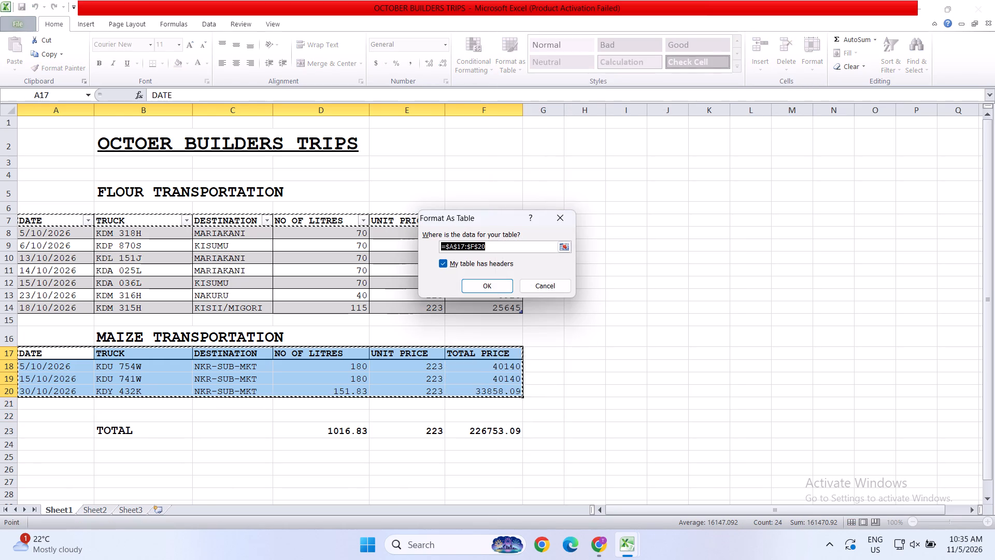
pyautogui.click(494, 286)
pyautogui.click(582, 370)
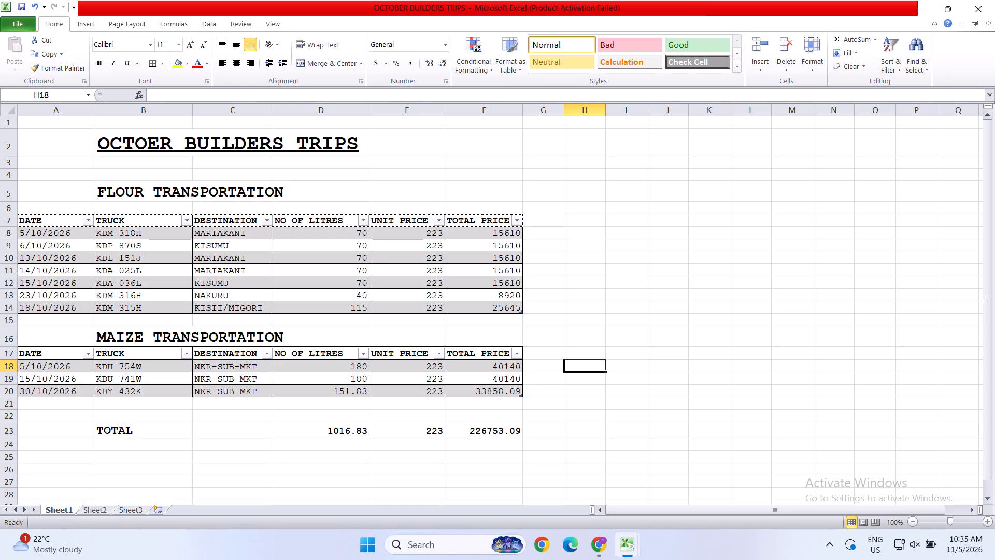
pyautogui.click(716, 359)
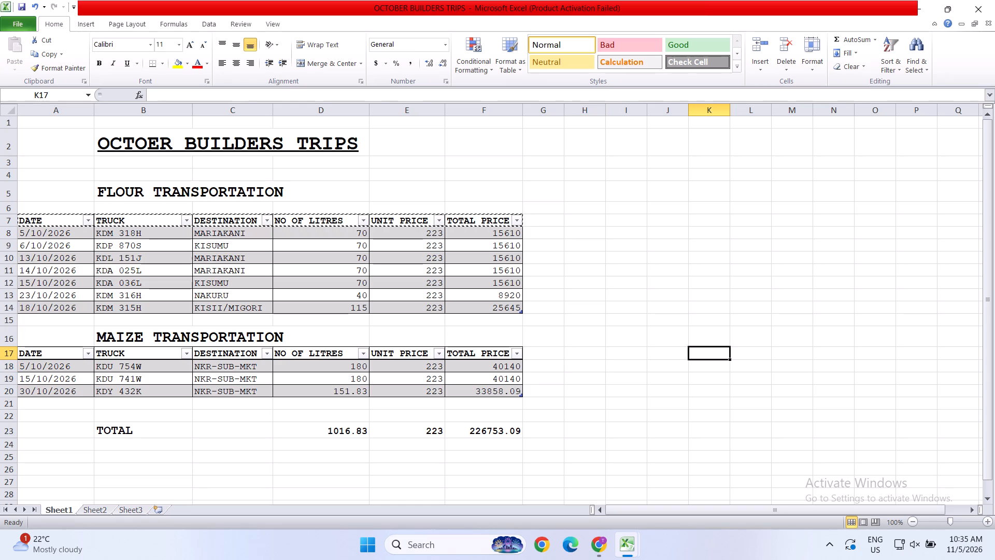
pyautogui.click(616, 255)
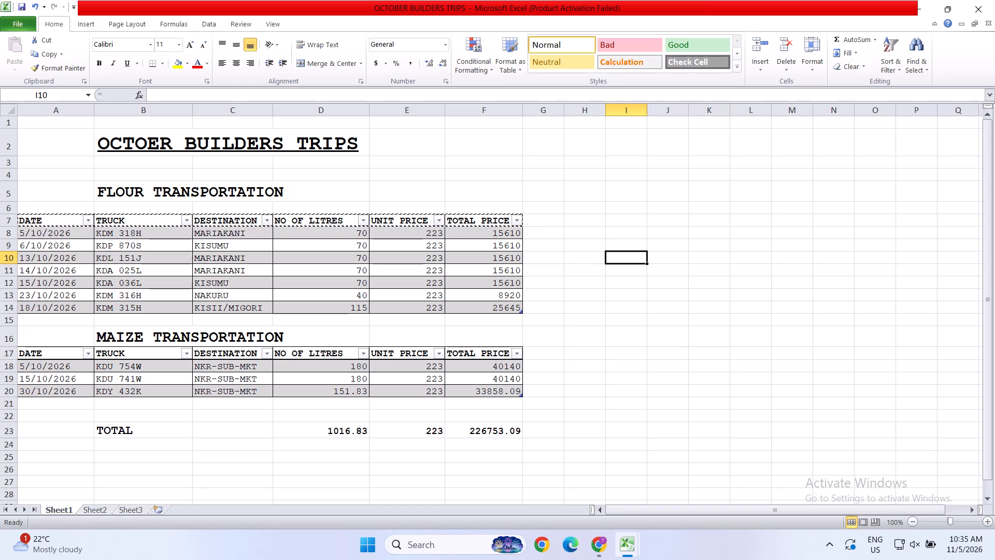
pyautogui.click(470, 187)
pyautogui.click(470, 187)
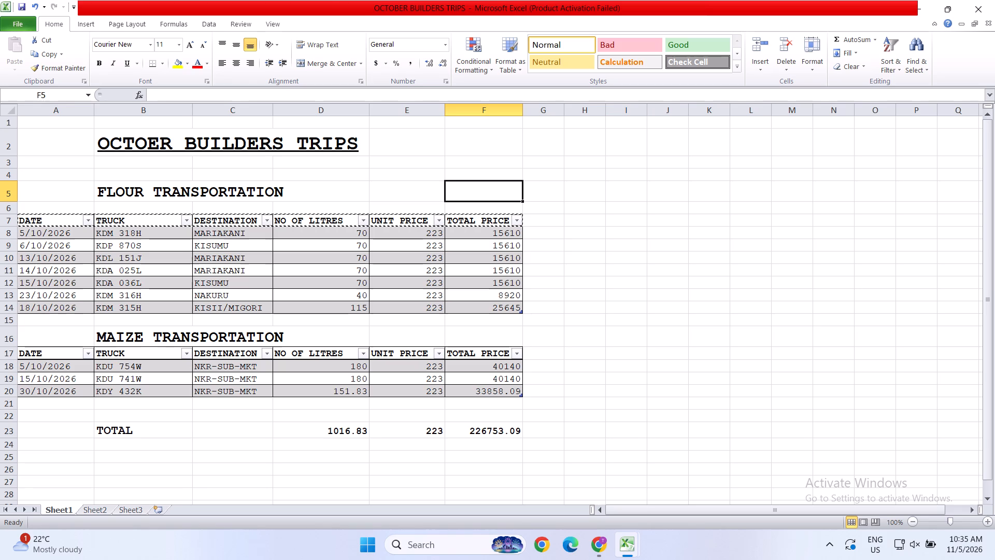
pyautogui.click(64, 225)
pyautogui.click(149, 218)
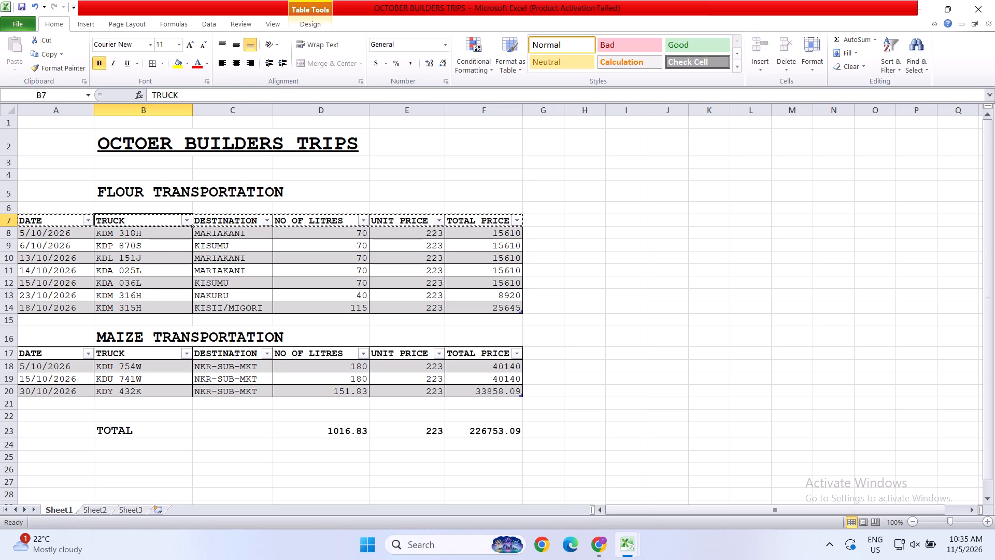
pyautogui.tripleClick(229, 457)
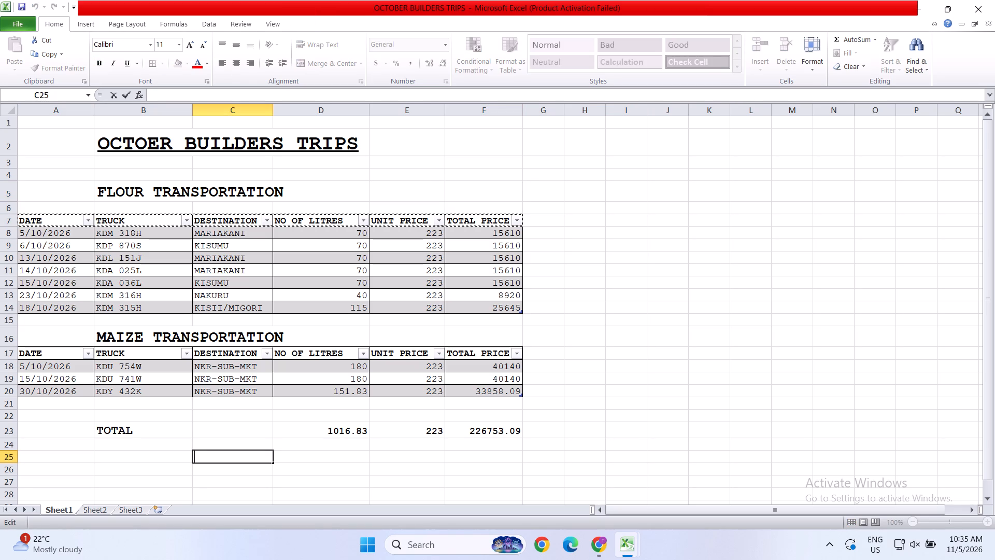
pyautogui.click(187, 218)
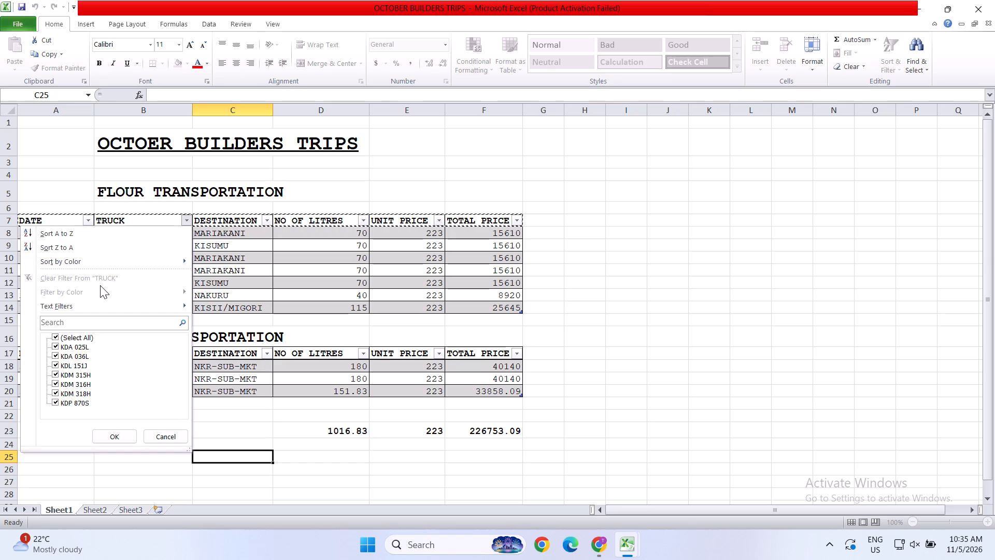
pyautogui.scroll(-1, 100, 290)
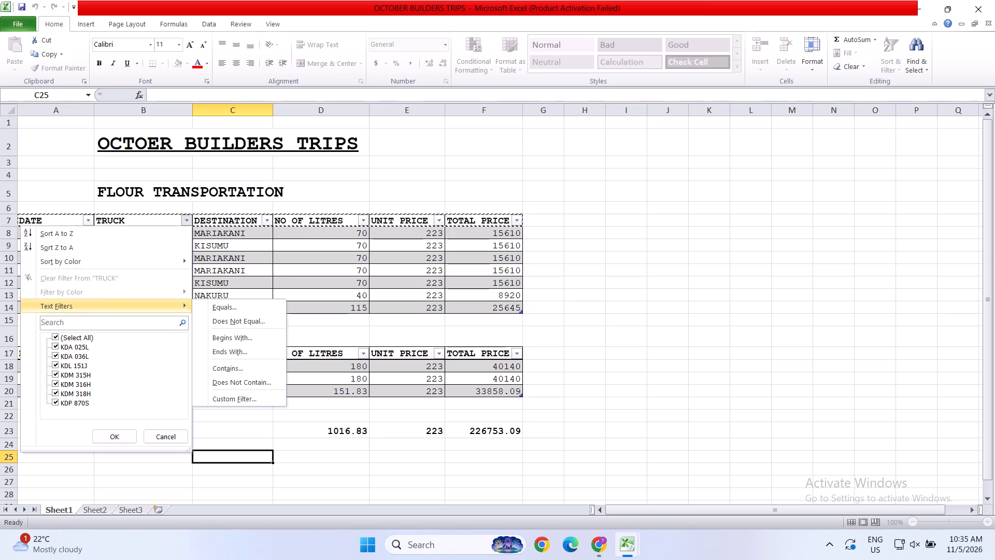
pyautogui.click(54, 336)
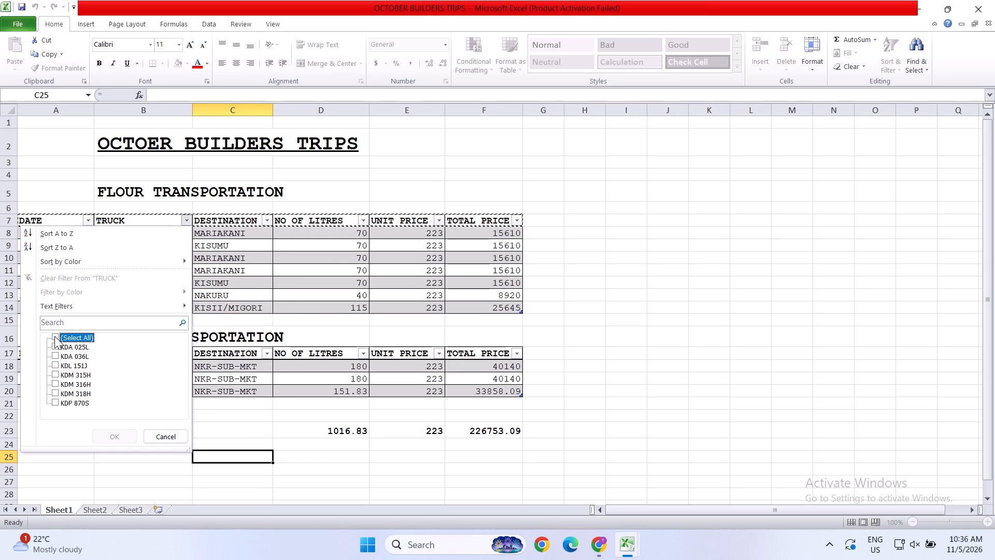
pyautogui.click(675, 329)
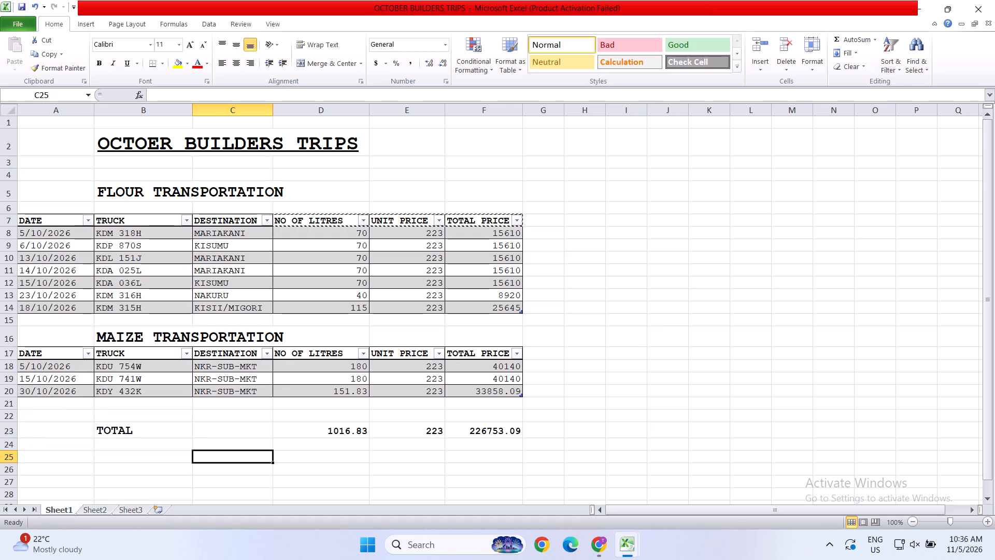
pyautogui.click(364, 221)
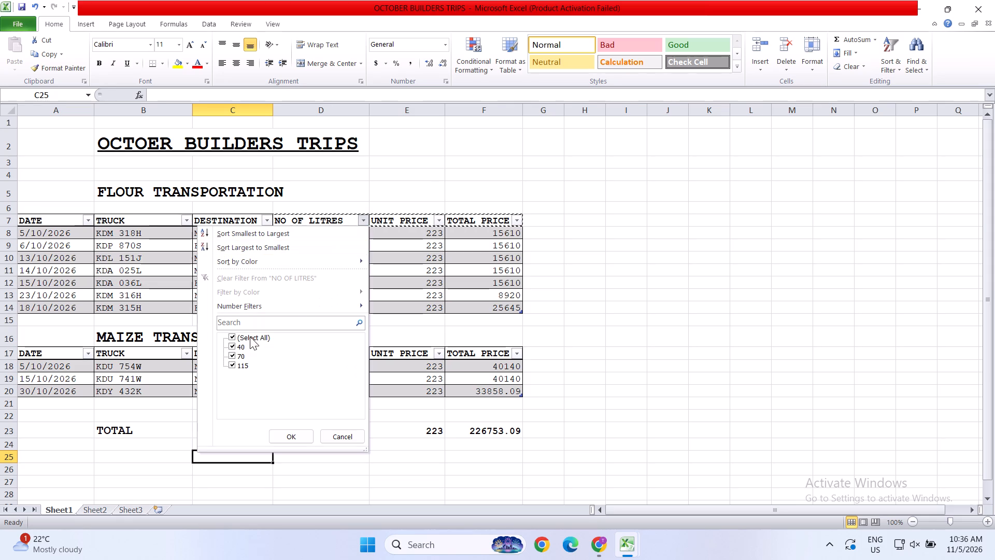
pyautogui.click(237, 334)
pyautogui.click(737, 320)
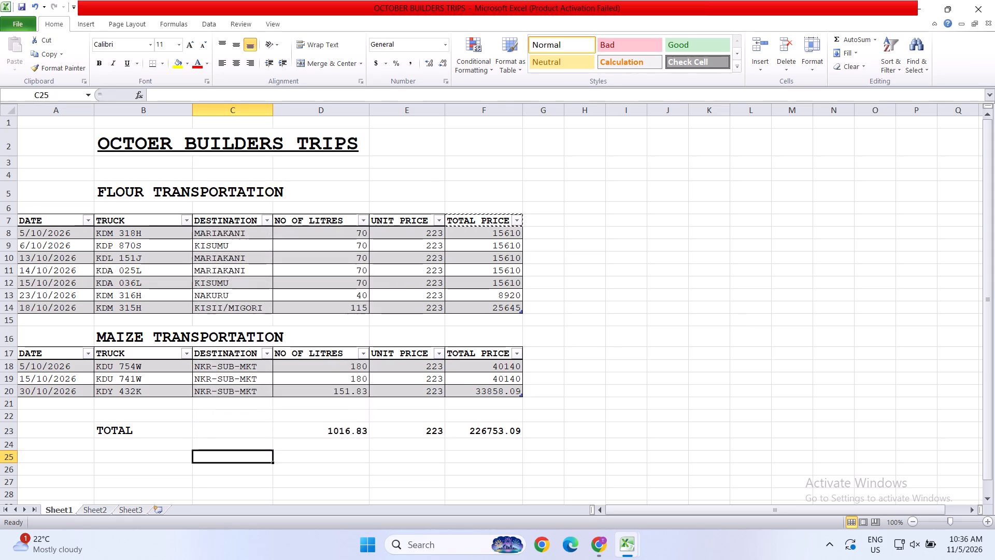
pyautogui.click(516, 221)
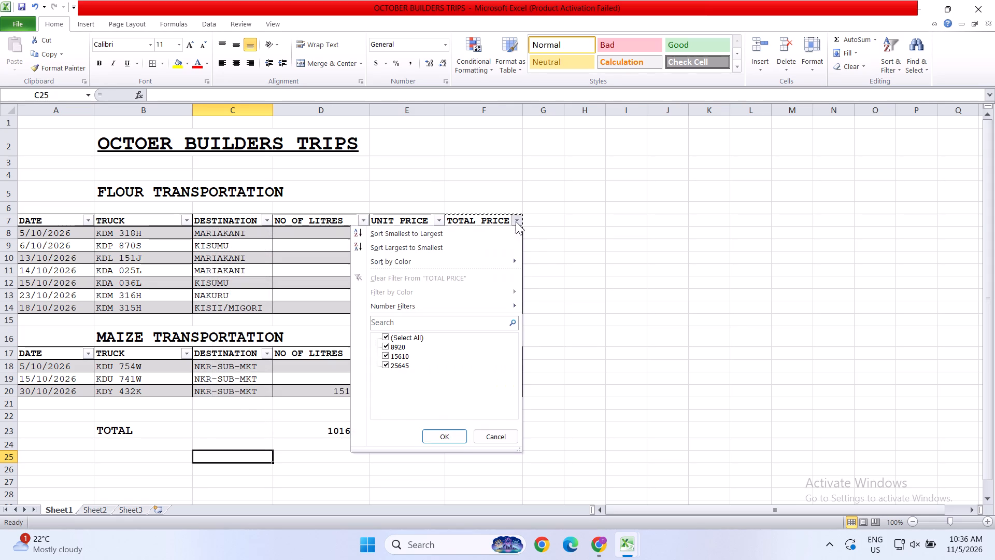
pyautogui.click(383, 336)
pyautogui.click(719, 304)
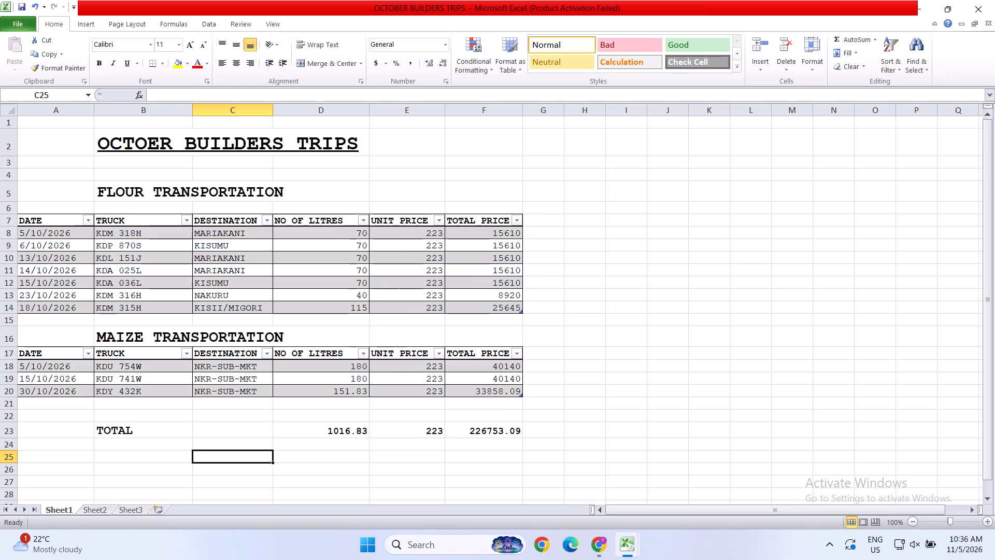
# Set the font size of the TOTAL row, A23:F23, to 16.
pyautogui.scroll(-1, 601, 328)
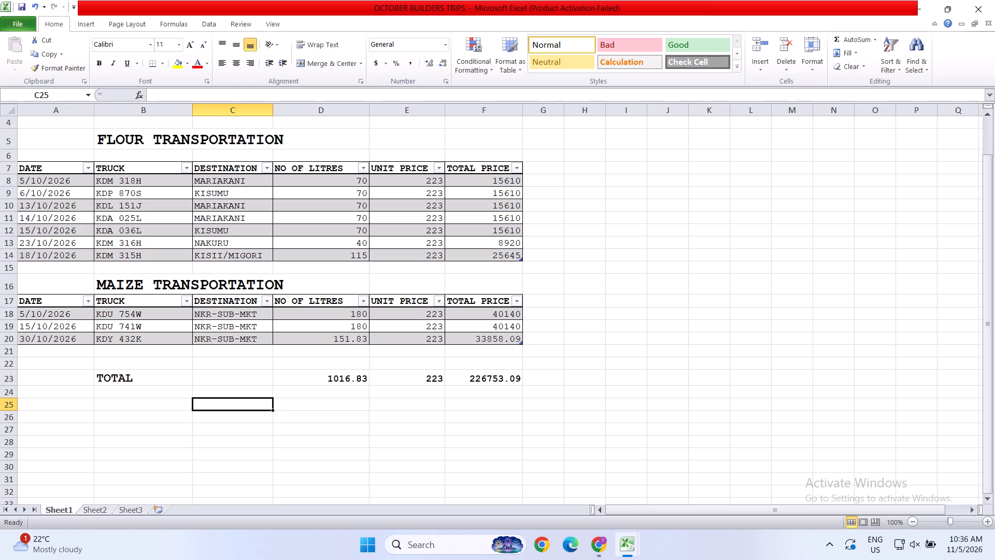
pyautogui.moveTo(87, 374); pyautogui.dragTo(243, 374)
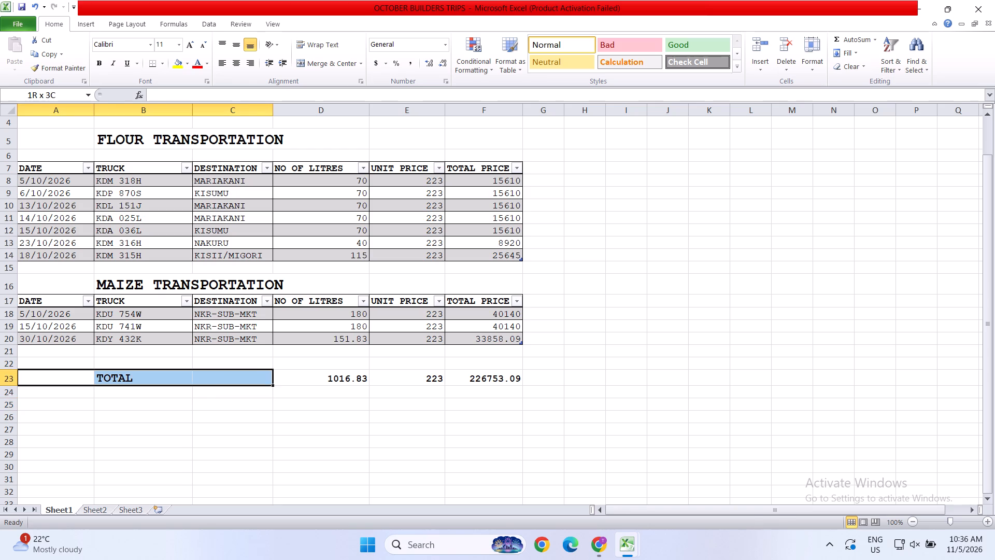
pyautogui.moveTo(243, 374); pyautogui.dragTo(506, 379)
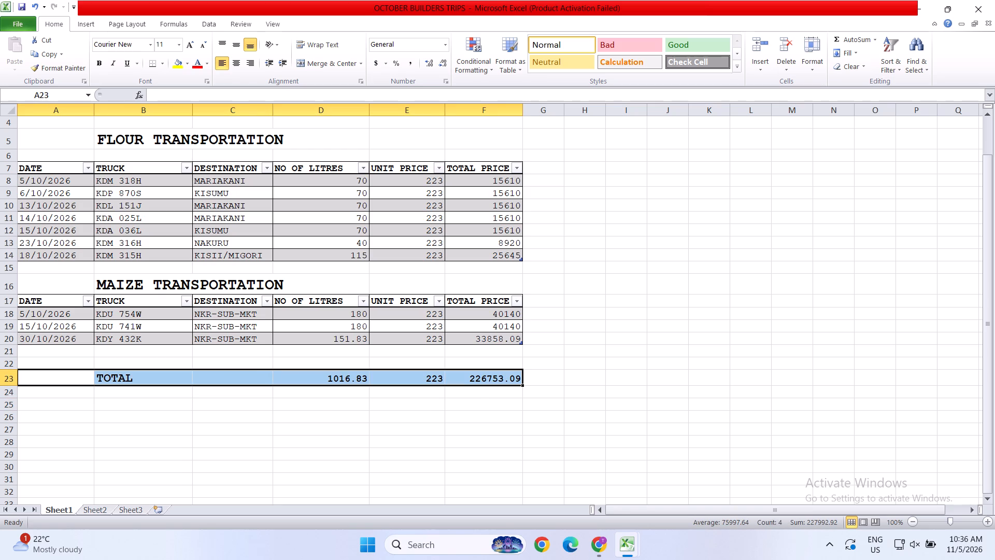
pyautogui.click(178, 41)
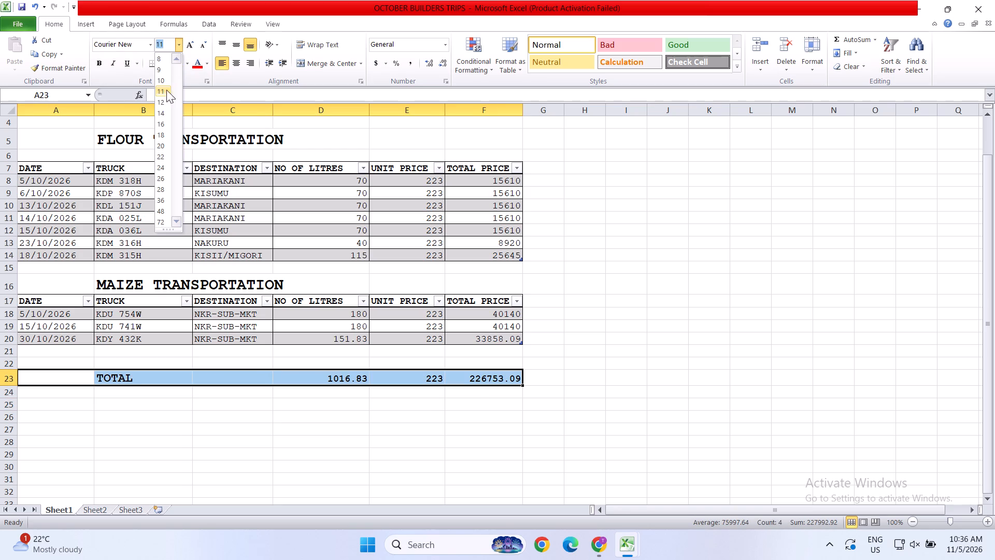
pyautogui.click(163, 119)
pyautogui.click(590, 301)
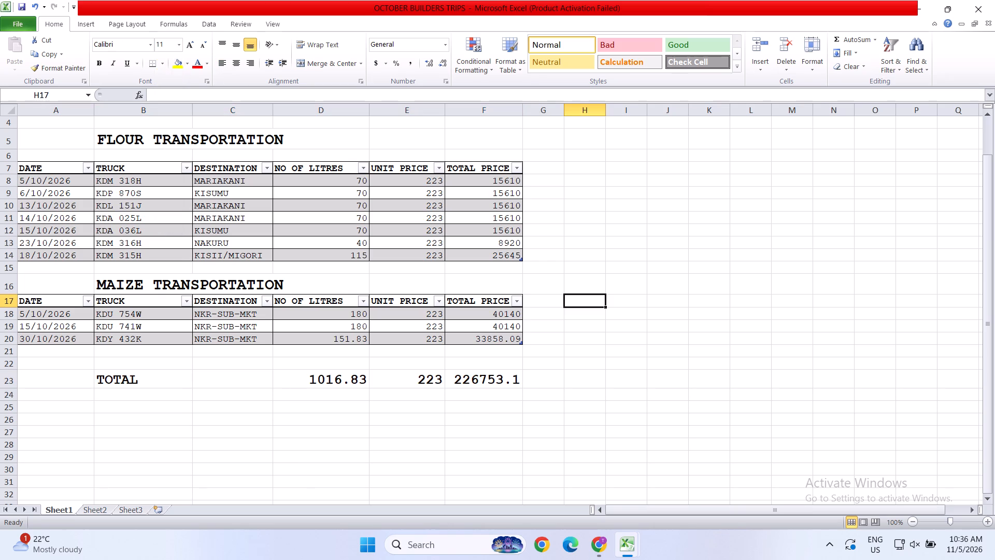
pyautogui.click(614, 346)
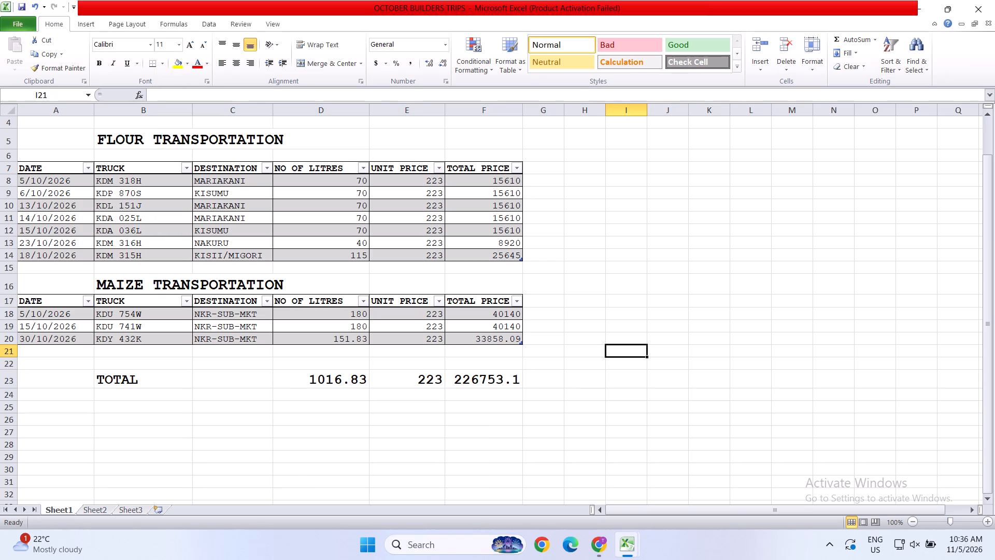
# Make the TOTAL row, A23:F23, bold and underlined.
pyautogui.moveTo(68, 378); pyautogui.dragTo(508, 380)
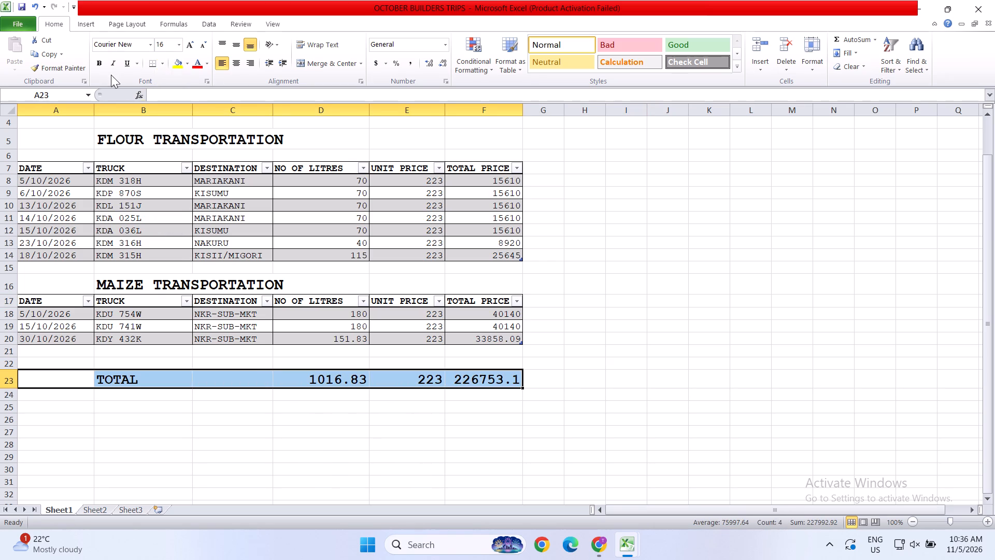
pyautogui.click(103, 68)
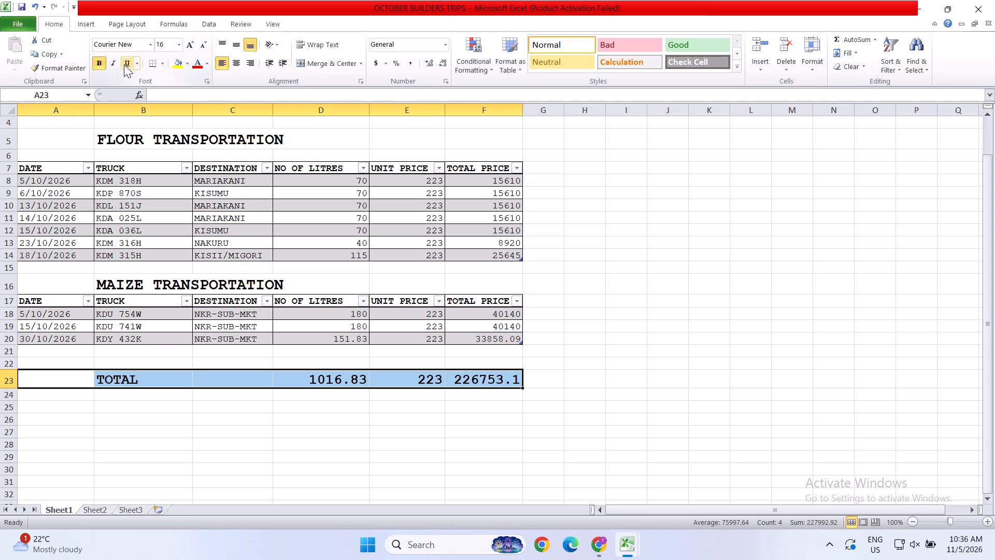
pyautogui.click(124, 64)
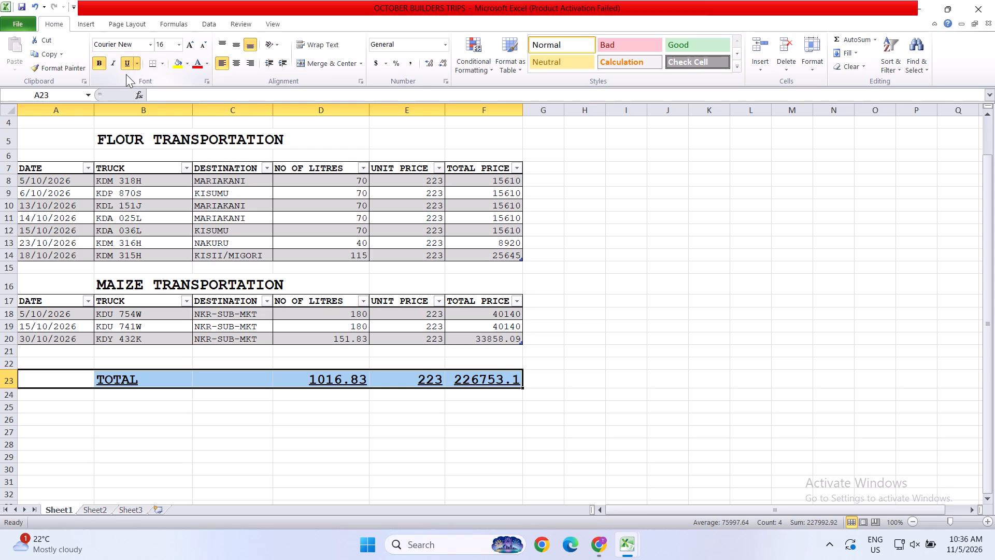
pyautogui.click(334, 468)
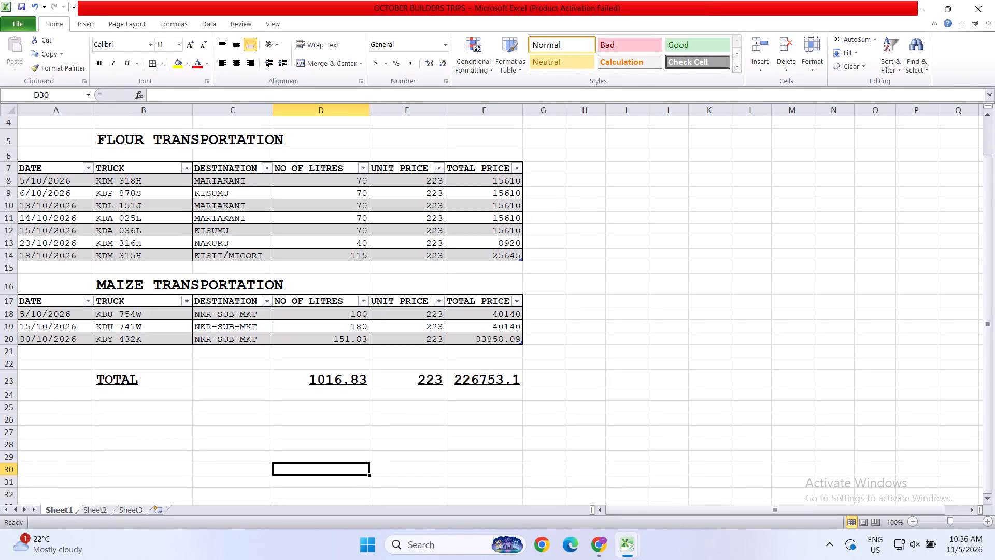
# Widen column F slightly so the overall total price in F23 fits with both decimals.
pyautogui.moveTo(521, 107); pyautogui.dragTo(528, 110)
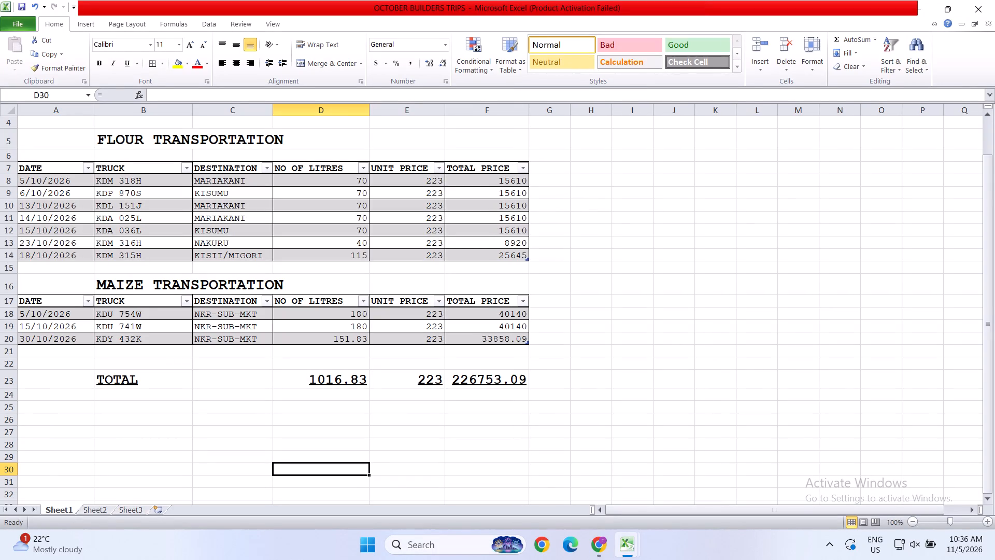
pyautogui.click(528, 110)
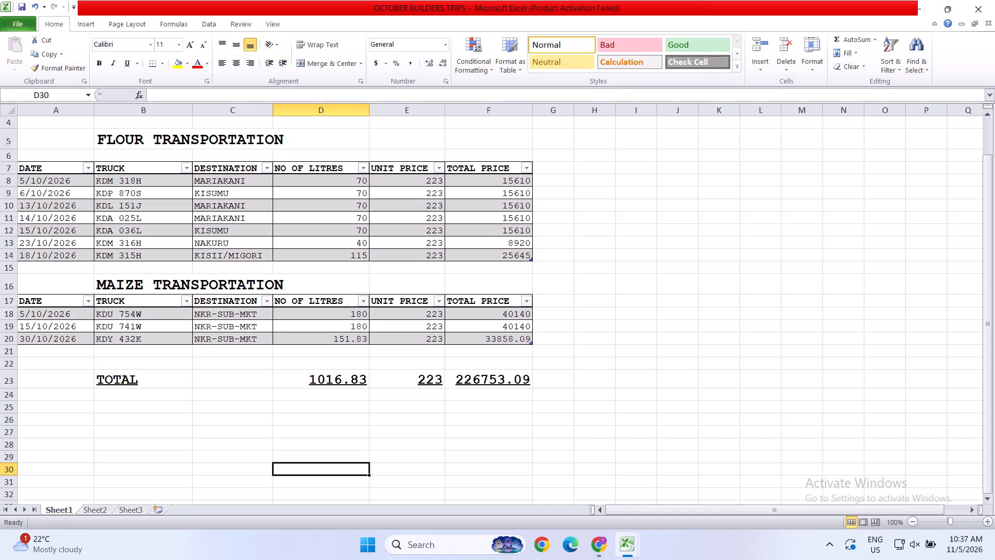
# Save the OCTOBER BUILDERS TRIPS workbook.
pyautogui.scroll(-2, 614, 360)
pyautogui.scroll(3, 614, 360)
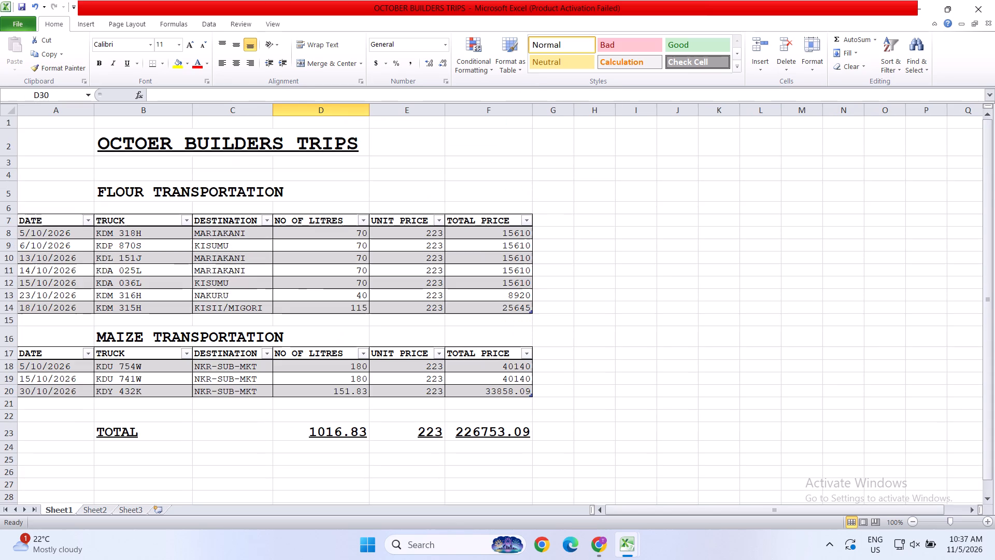
pyautogui.scroll(2, 614, 360)
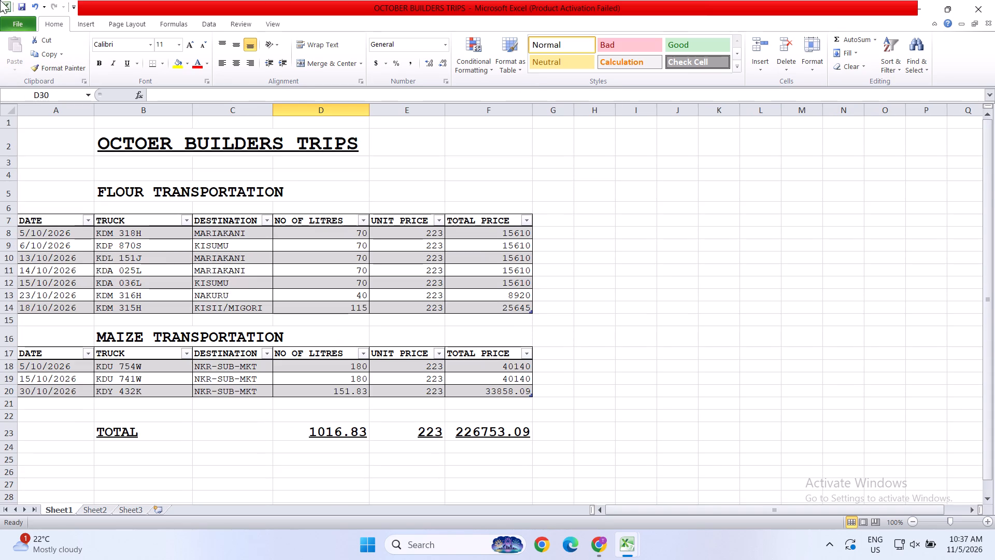
pyautogui.click(19, 9)
pyautogui.click(19, 9)
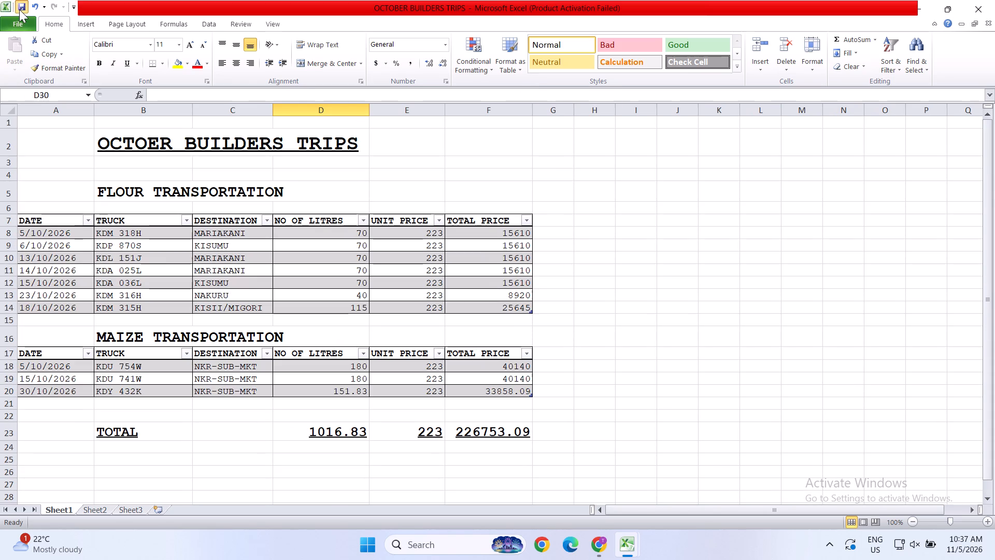
pyautogui.click(19, 9)
pyautogui.click(19, 9)
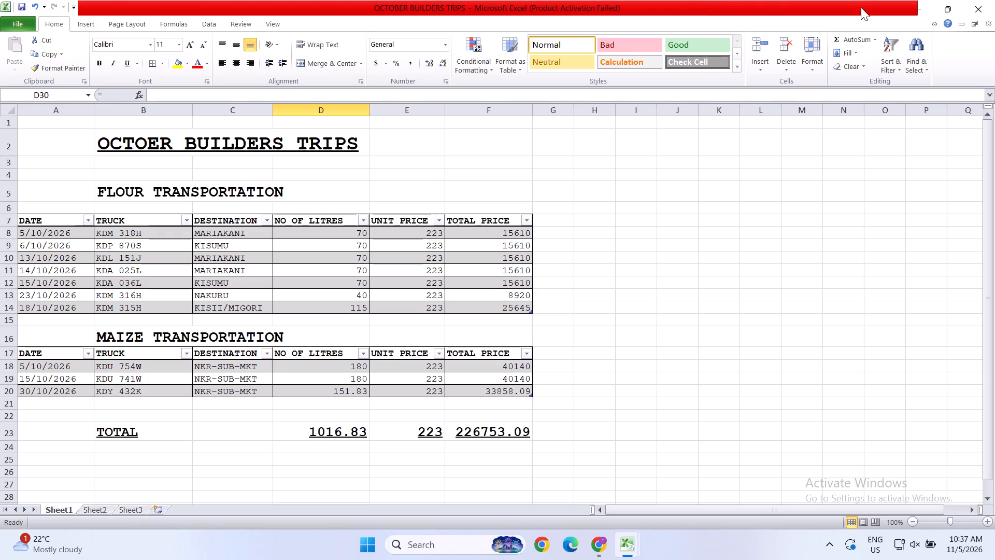
# Minimize the Excel workbook and the Chrome window to get to the desktop.
pyautogui.click(923, 9)
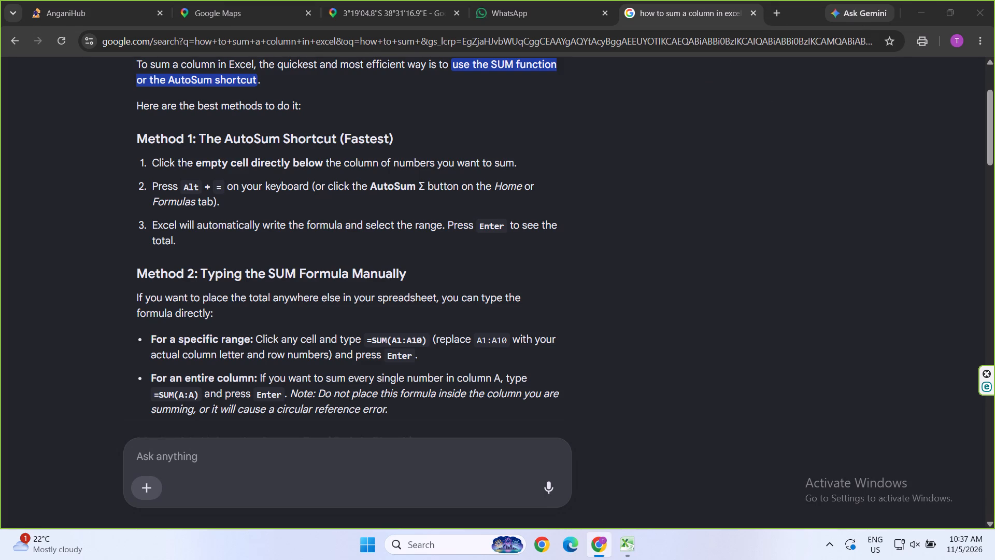
pyautogui.click(922, 12)
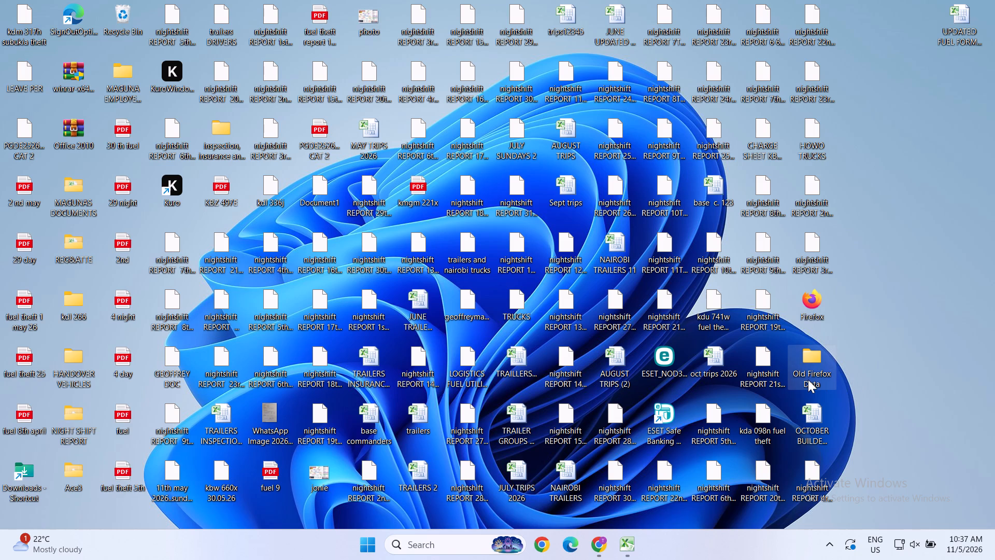
# Copy the OCTOBER BUILDERS TRIPS workbook file from the desktop.
pyautogui.click(800, 413)
pyautogui.rightClick(817, 419)
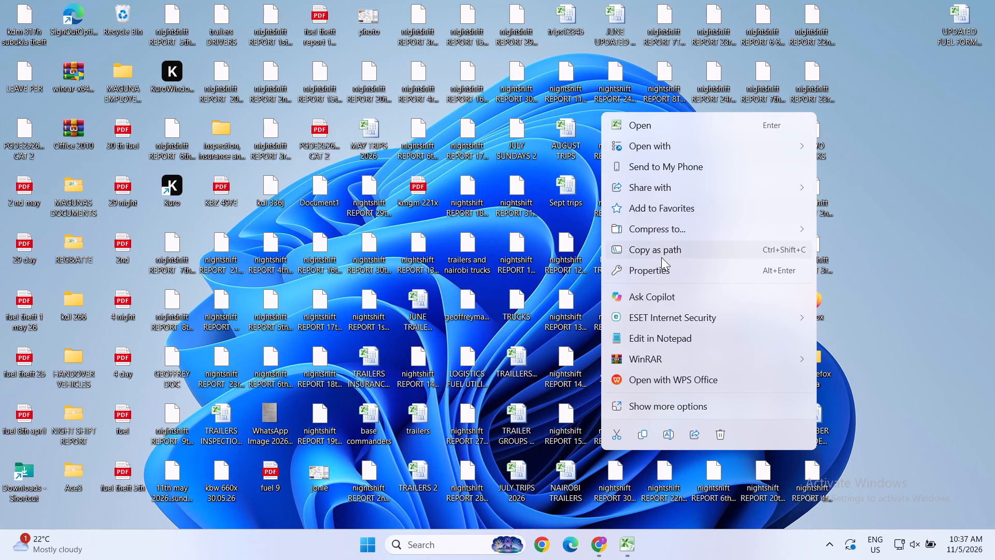
pyautogui.scroll(-1, 660, 320)
pyautogui.scroll(1, 660, 320)
pyautogui.click(640, 434)
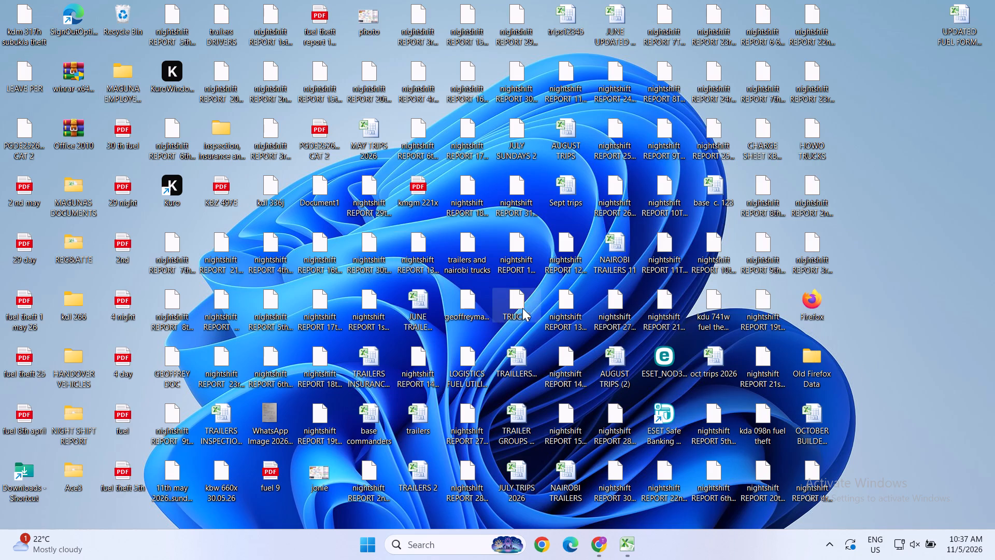
# Switch to the Chrome window that has WhatsApp and the other browser tabs open.
pyautogui.click(605, 555)
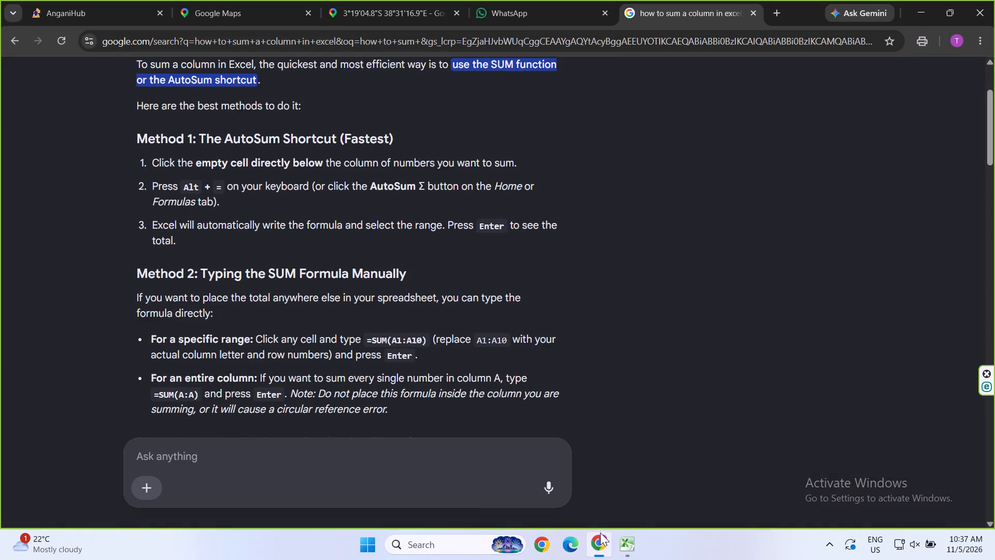